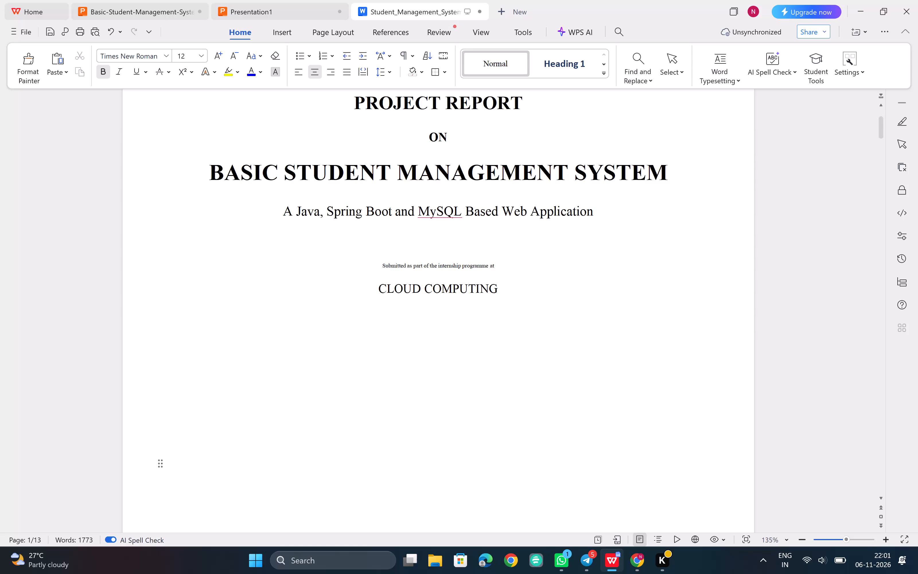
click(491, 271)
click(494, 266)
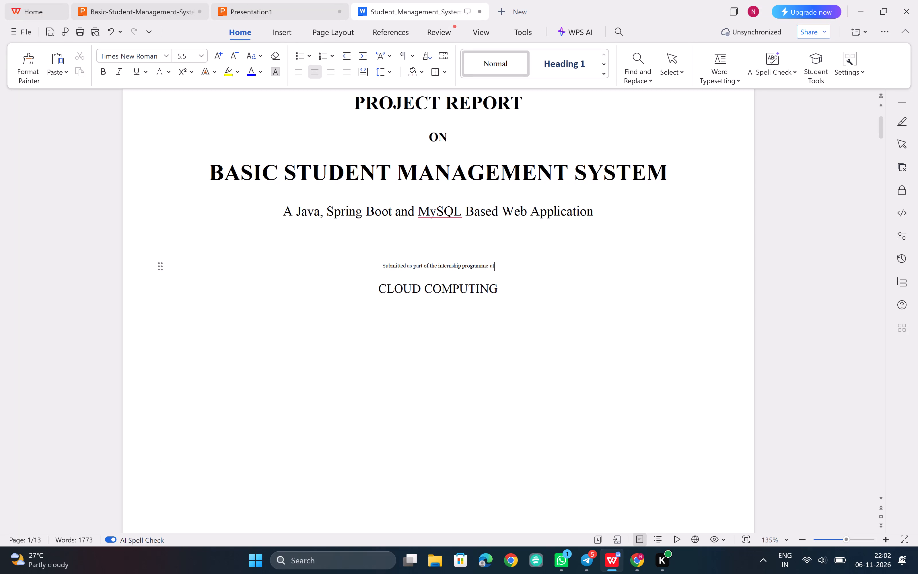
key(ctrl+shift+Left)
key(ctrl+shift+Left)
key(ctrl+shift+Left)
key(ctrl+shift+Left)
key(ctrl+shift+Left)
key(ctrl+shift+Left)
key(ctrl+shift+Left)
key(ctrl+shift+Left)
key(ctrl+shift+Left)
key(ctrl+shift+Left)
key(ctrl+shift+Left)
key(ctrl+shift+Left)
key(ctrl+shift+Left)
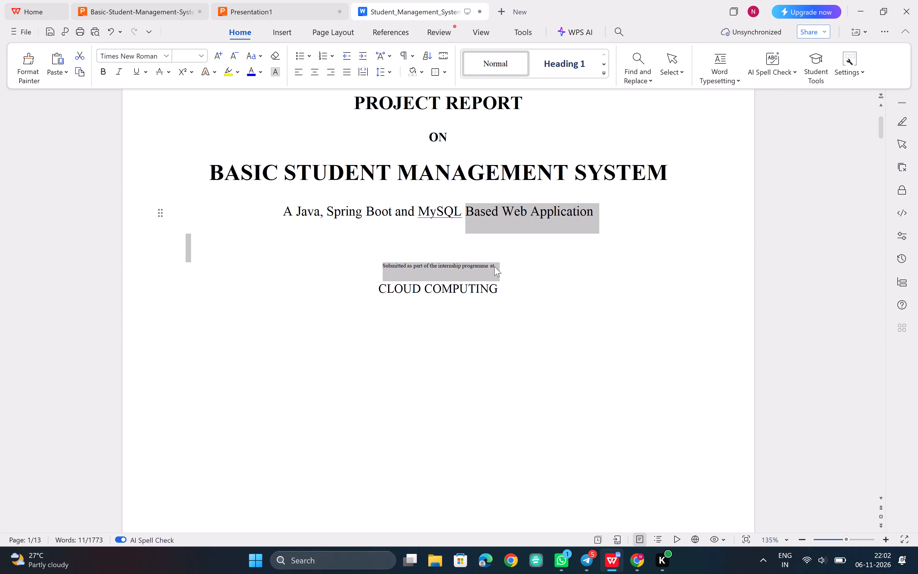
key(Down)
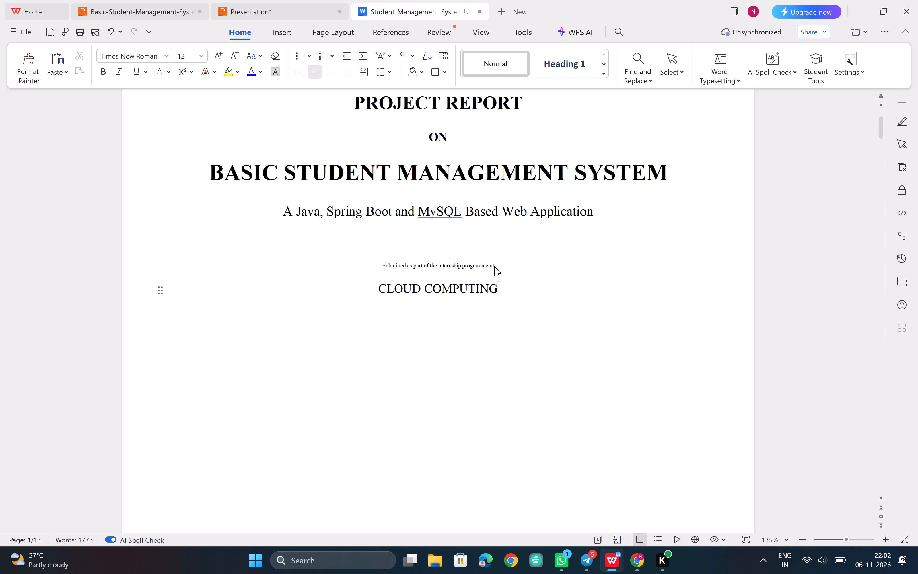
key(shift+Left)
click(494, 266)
Enlarge the cover line "Submitted as part of the internship programme at" to match the text size of the CLOUD COMPUTING line.
drag(494, 266, 378, 265)
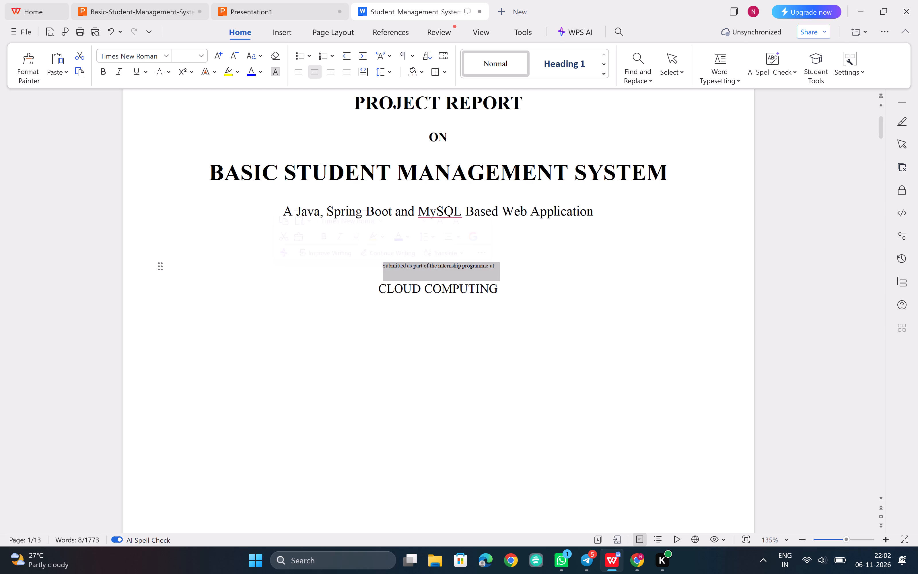
triple_click(217, 58)
double_click(217, 58)
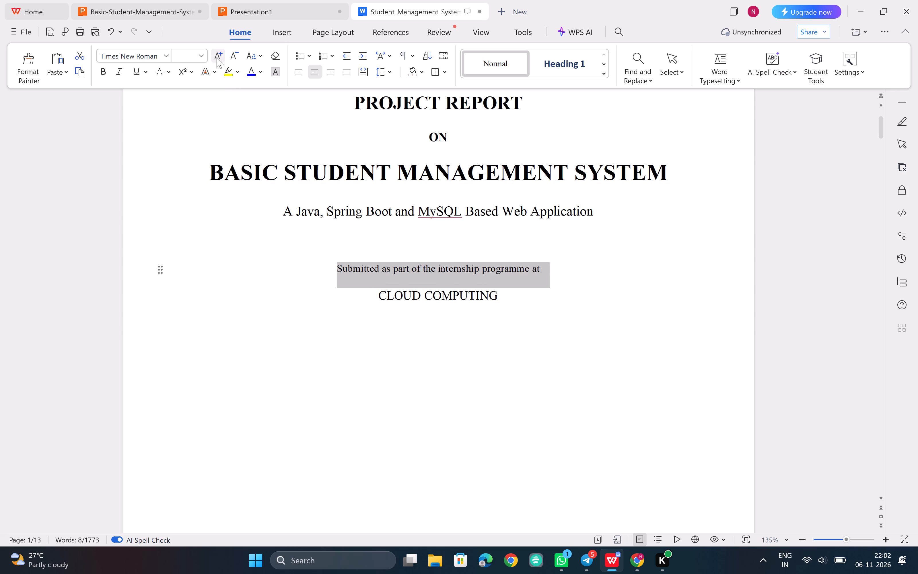
triple_click(217, 58)
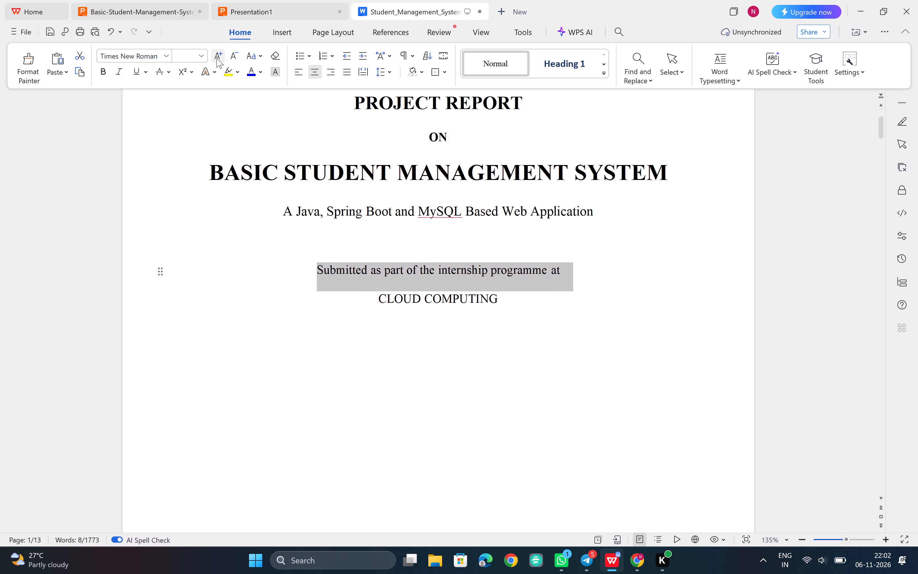
click(217, 58)
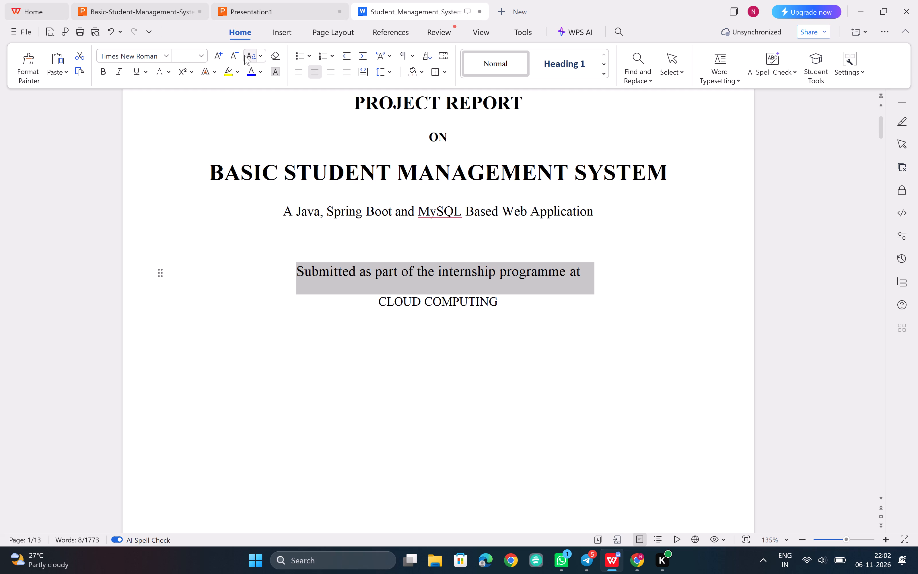
click(232, 56)
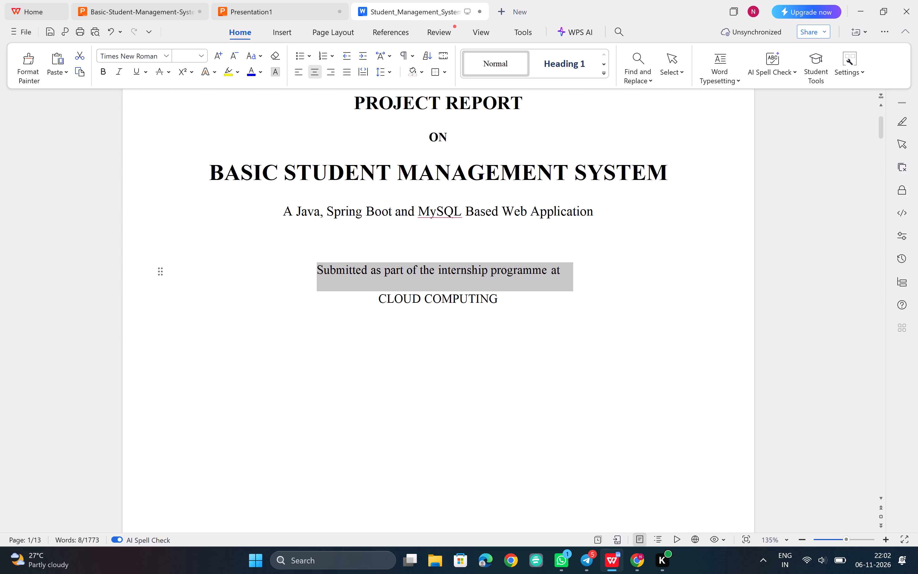
click(709, 309)
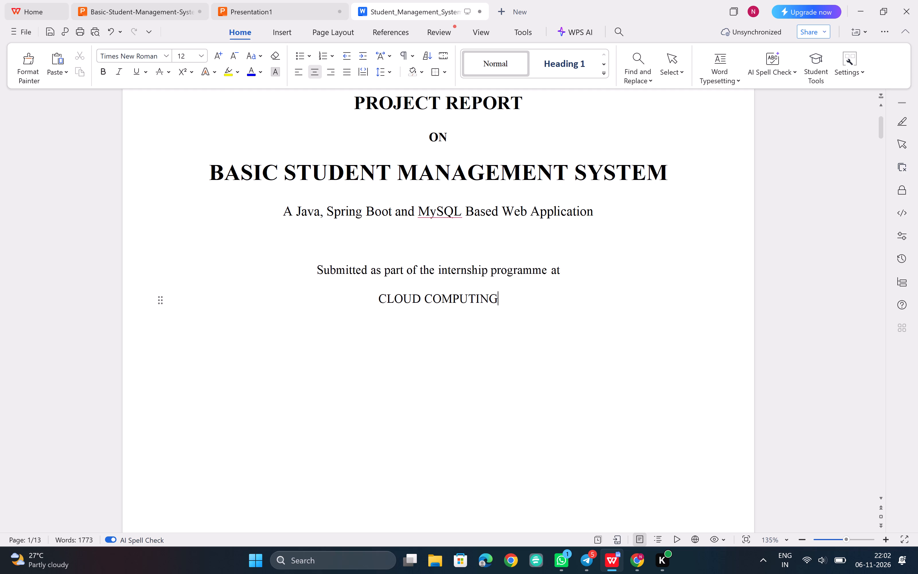
Review the report's cover page and the CERTIFICATE page that follows it.
scroll(709, 309, up, 1)
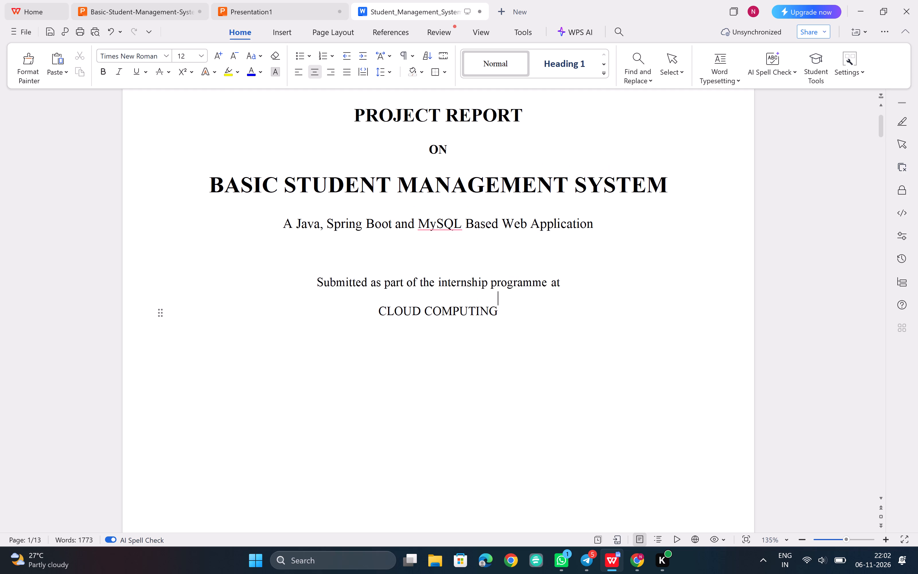
scroll(709, 309, up, 4)
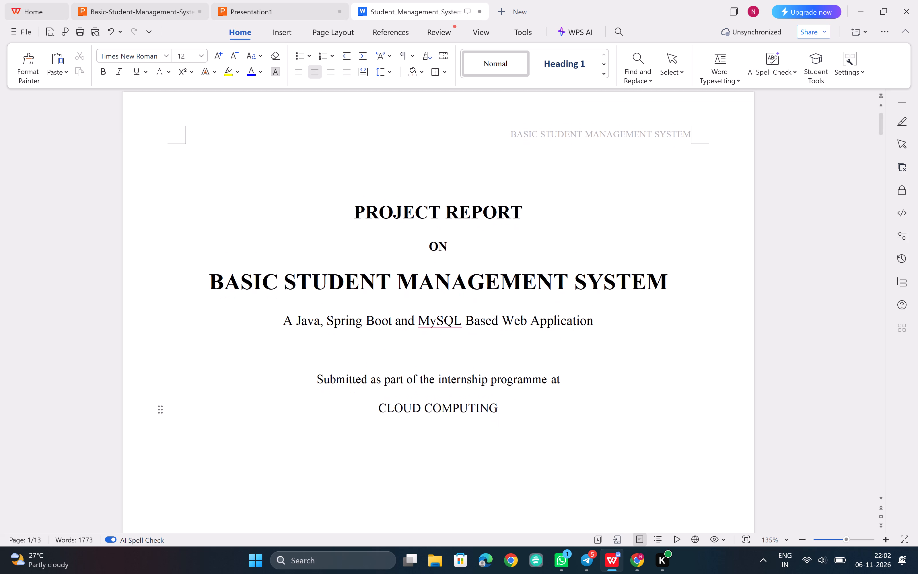
scroll(709, 309, up, 2)
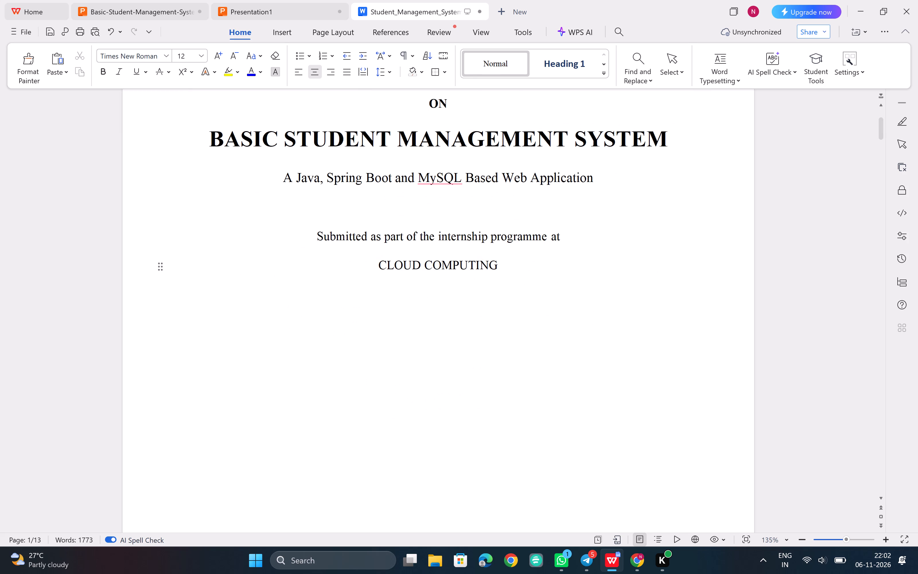
scroll(709, 309, up, 1)
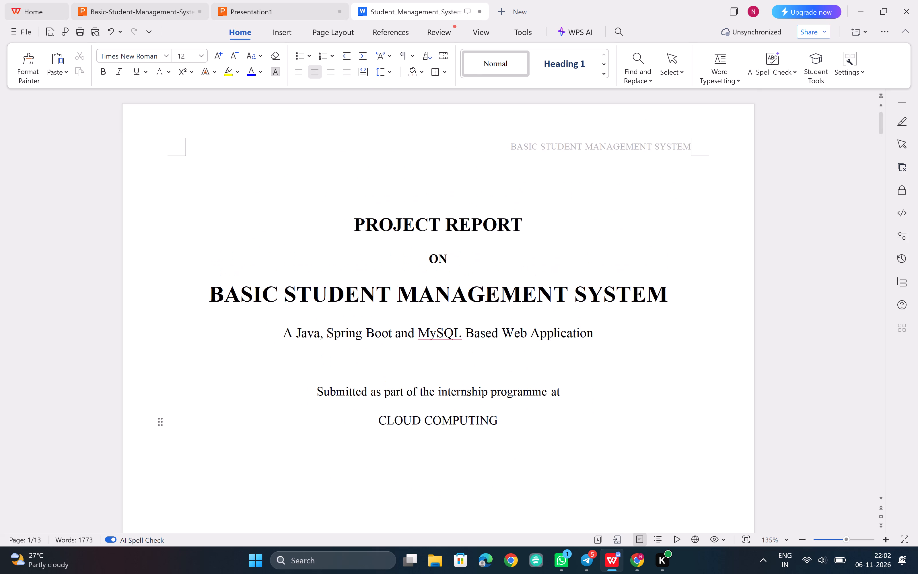
scroll(592, 279, down, 4)
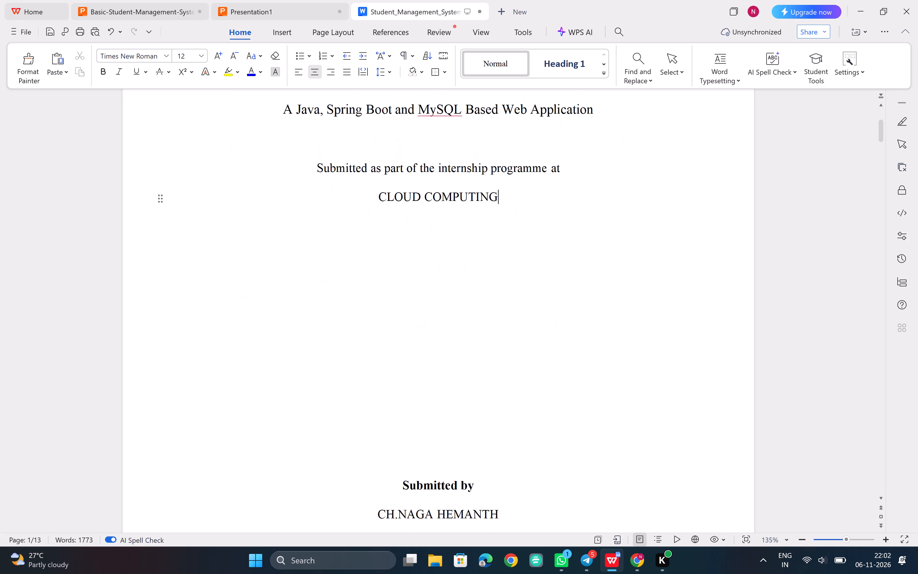
scroll(592, 279, down, 8)
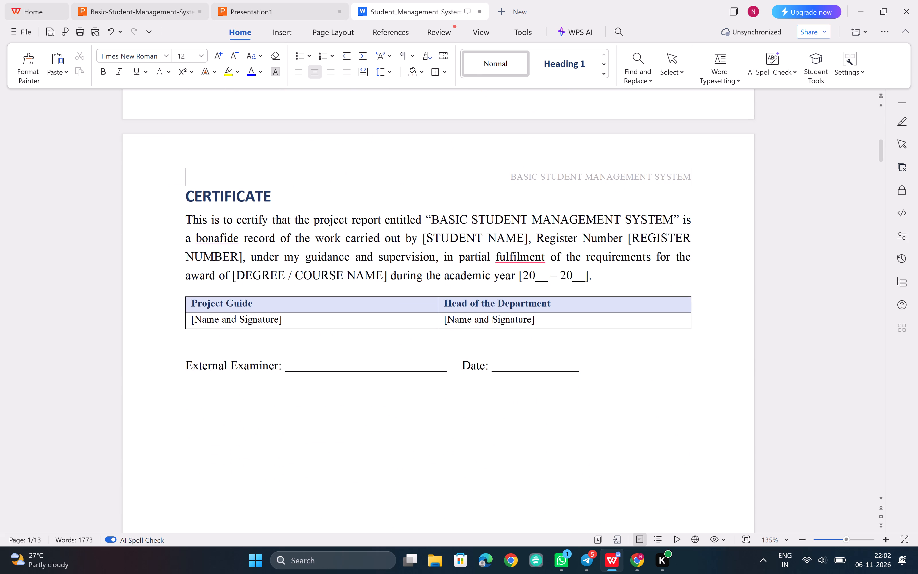
click(643, 551)
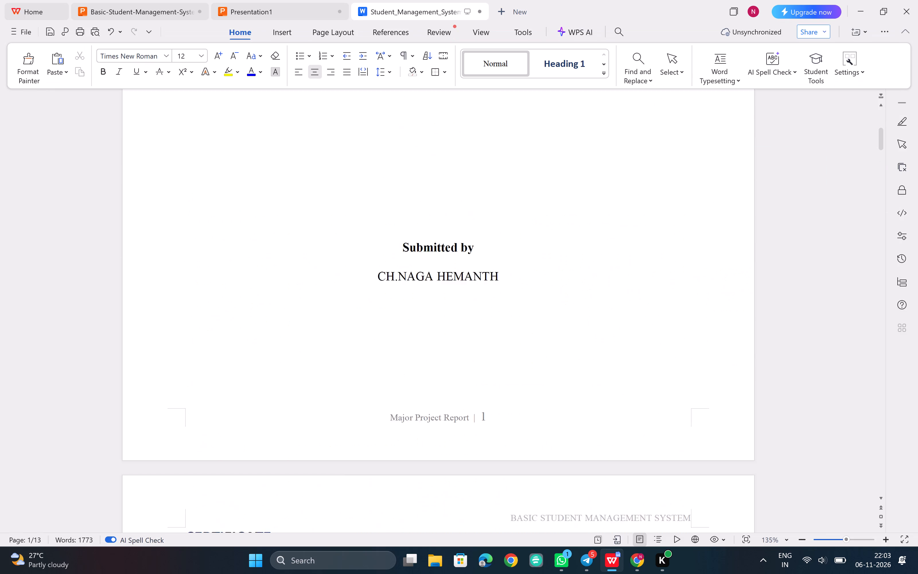
Delete the CERTIFICATE page content from its heading through the signature table and into the External Examiner line.
scroll(427, 383, up, 2)
scroll(427, 383, down, 7)
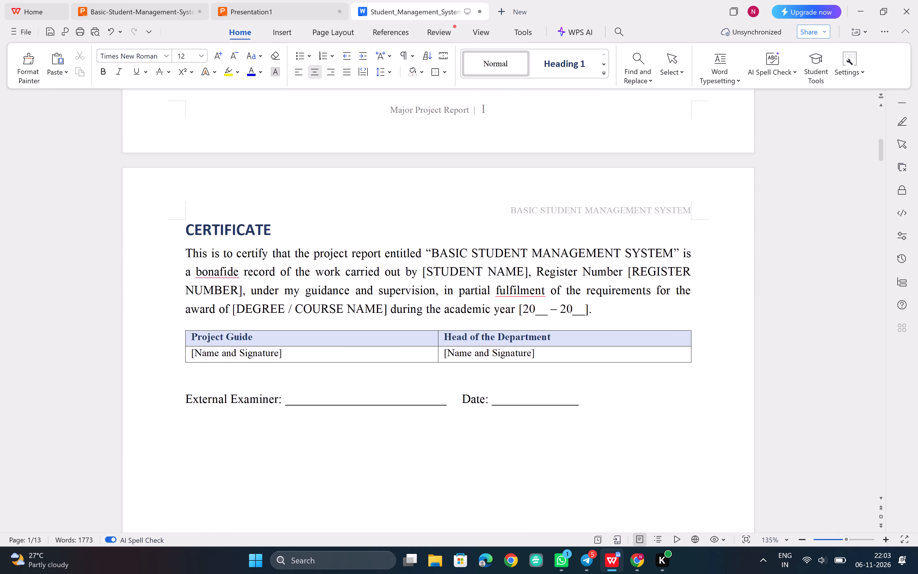
drag(189, 190, 200, 218)
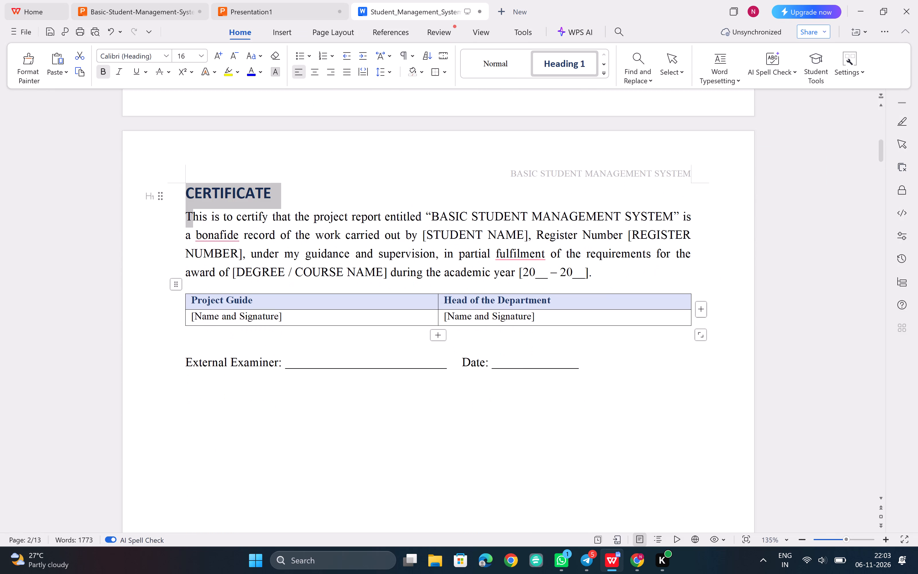
drag(200, 218, 394, 375)
key(BackSpace)
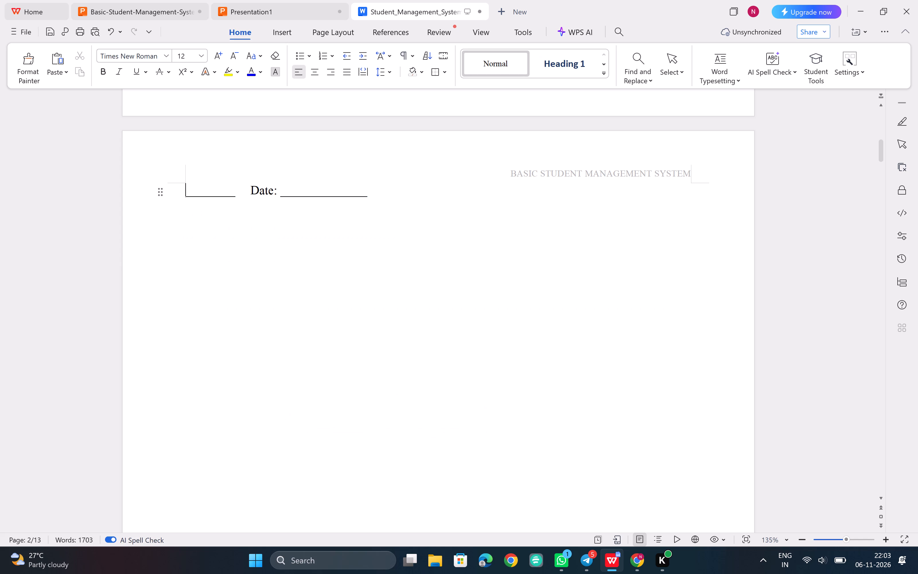
Delete the leftover underscore blanks and "Date:" text on the former certificate page.
key(Right)
key(Right)
key(Right)
key(Right)
key(Right)
key(Right)
key(Right)
key(Right)
key(Right)
key(Right)
key(Right)
key(Right)
key(Right)
key(Right)
key(Right)
key(Right)
key(Right)
key(Right)
key(Right)
key(Right)
scroll(394, 375, up, 2)
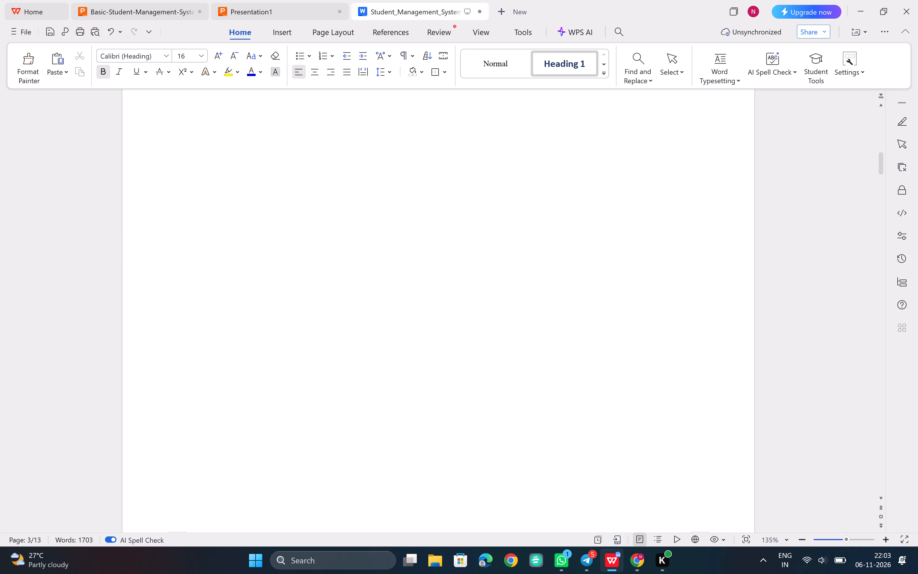
scroll(394, 375, up, 8)
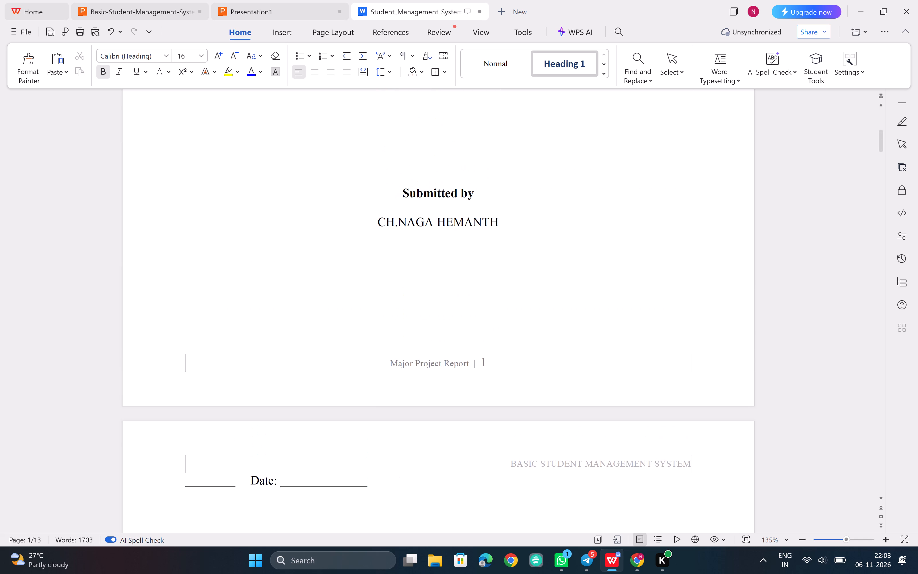
click(388, 490)
key(BackSpace)
key(BackSpace)
key(BackSpace)
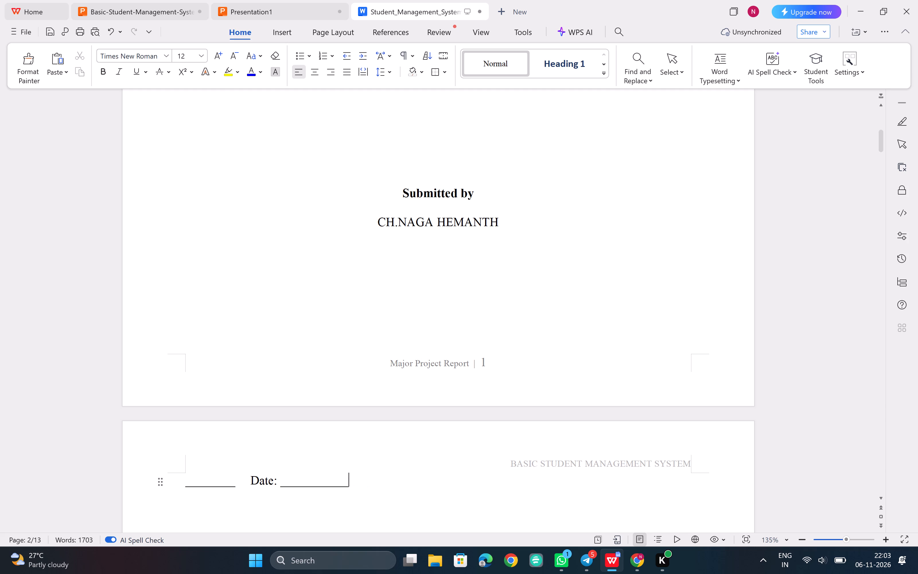
key(BackSpace)
key(BackSpace)
key(BackSpace)
key(BackSpace)
key(BackSpace)
key(BackSpace)
key(BackSpace)
key(BackSpace)
key(BackSpace)
key(BackSpace)
key(BackSpace)
key(BackSpace)
key(BackSpace)
key(BackSpace)
key(BackSpace)
key(BackSpace)
key(BackSpace)
key(BackSpace)
key(BackSpace)
key(BackSpace)
key(BackSpace)
key(BackSpace)
key(BackSpace)
key(BackSpace)
key(BackSpace)
key(BackSpace)
key(BackSpace)
key(BackSpace)
key(BackSpace)
key(BackSpace)
key(BackSpace)
Remove the page break after the emptied certificate page so the DECLARATION section directly follows the cover page.
key(Down)
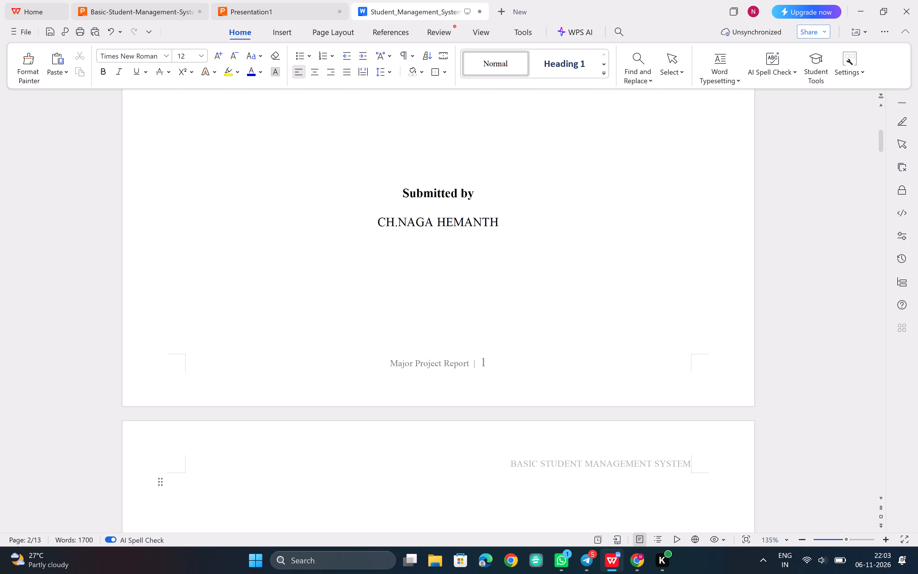
key(BackSpace)
right_click(388, 490)
key(Down)
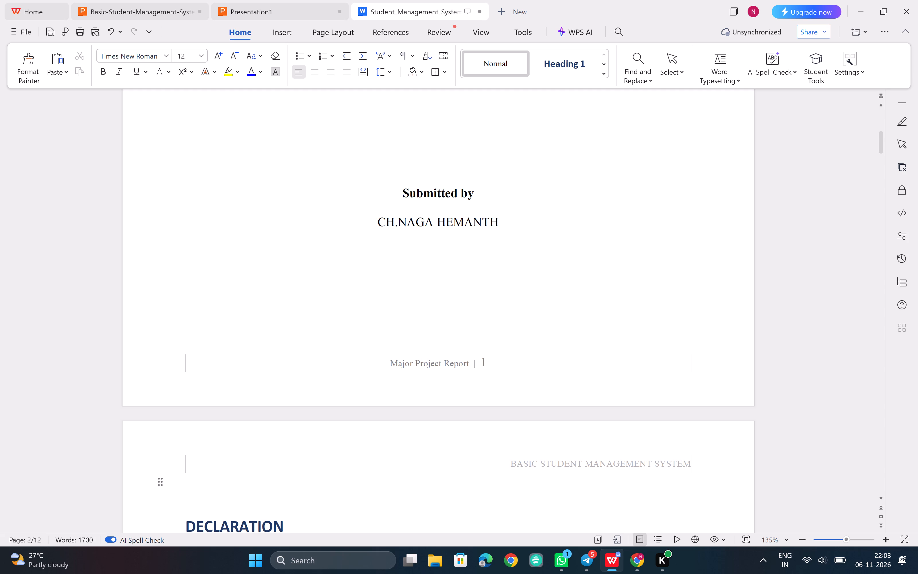
click(780, 377)
scroll(780, 377, down, 5)
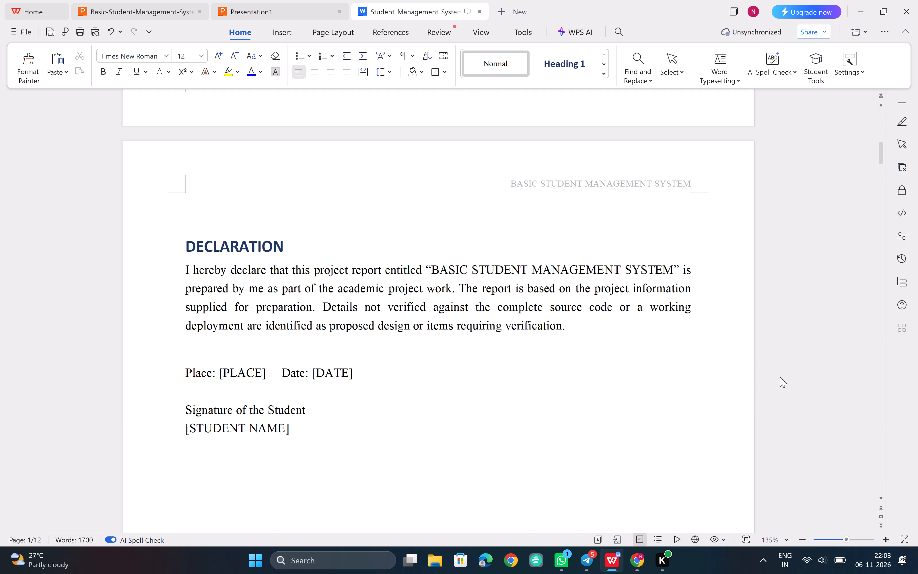
Delete the entire DECLARATION section, including its heading, body paragraph, place and date line, and student signature lines.
click(315, 445)
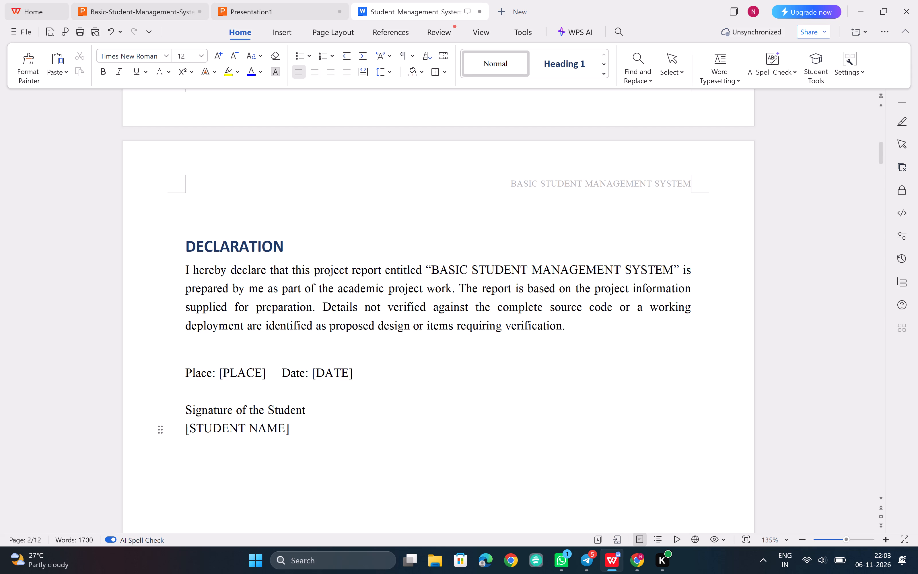
key(BackSpace)
key(BackSpace)
key(BackSpace)
key(BackSpace)
key(BackSpace)
key(BackSpace)
key(BackSpace)
key(BackSpace)
key(BackSpace)
key(BackSpace)
key(BackSpace)
key(BackSpace)
key(BackSpace)
key(BackSpace)
key(BackSpace)
key(BackSpace)
key(BackSpace)
key(BackSpace)
key(BackSpace)
key(BackSpace)
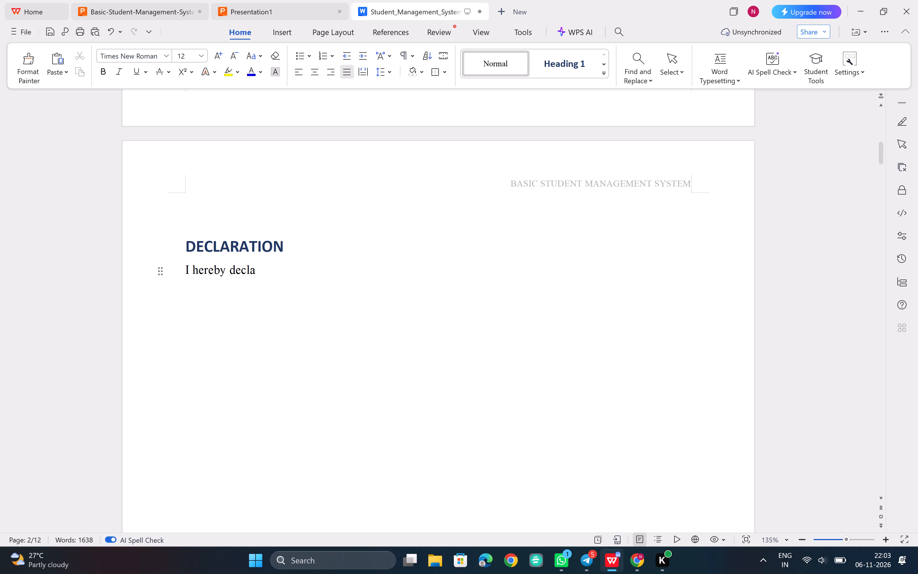
key(BackSpace)
key(BackSpace)
key(BackSpace)
key(BackSpace)
key(BackSpace)
key(BackSpace)
key(BackSpace)
key(BackSpace)
key(BackSpace)
key(BackSpace)
key(BackSpace)
key(BackSpace)
key(BackSpace)
key(BackSpace)
key(BackSpace)
key(BackSpace)
key(BackSpace)
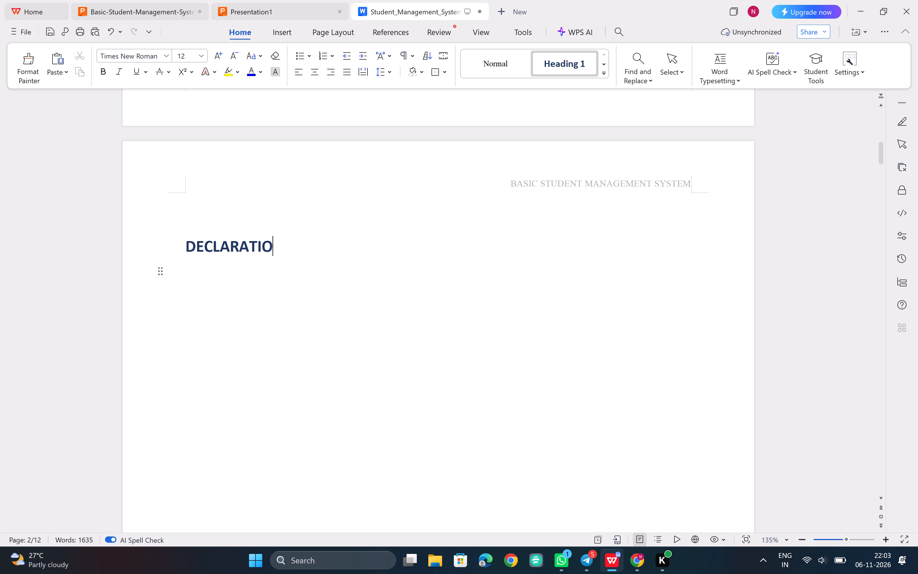
key(BackSpace)
key(BackSpace)
key(BackSpace)
key(BackSpace)
key(BackSpace)
key(BackSpace)
key(BackSpace)
key(BackSpace)
key(BackSpace)
key(BackSpace)
key(BackSpace)
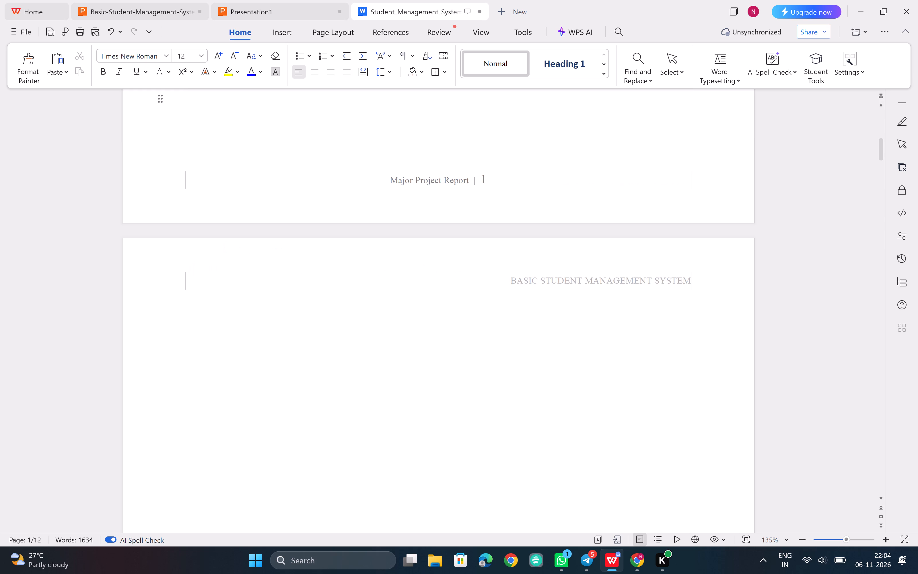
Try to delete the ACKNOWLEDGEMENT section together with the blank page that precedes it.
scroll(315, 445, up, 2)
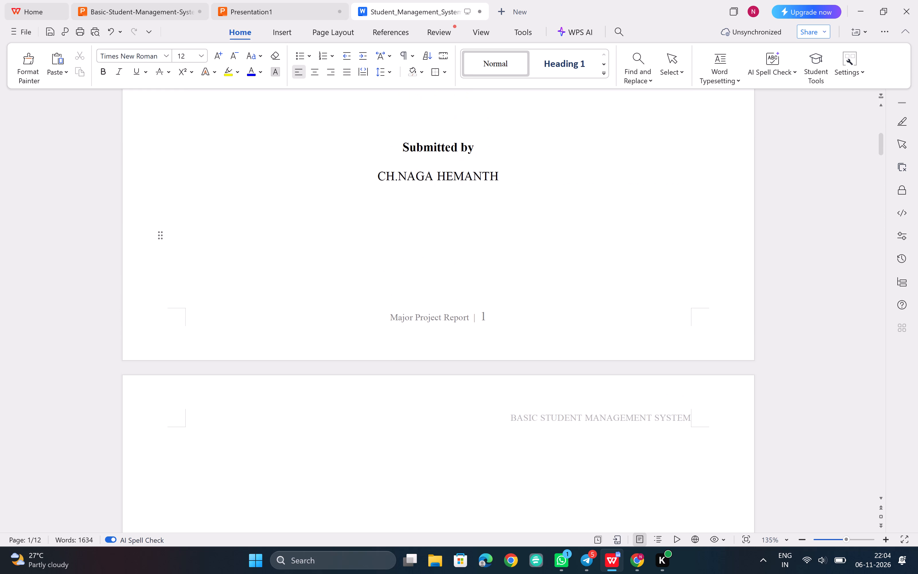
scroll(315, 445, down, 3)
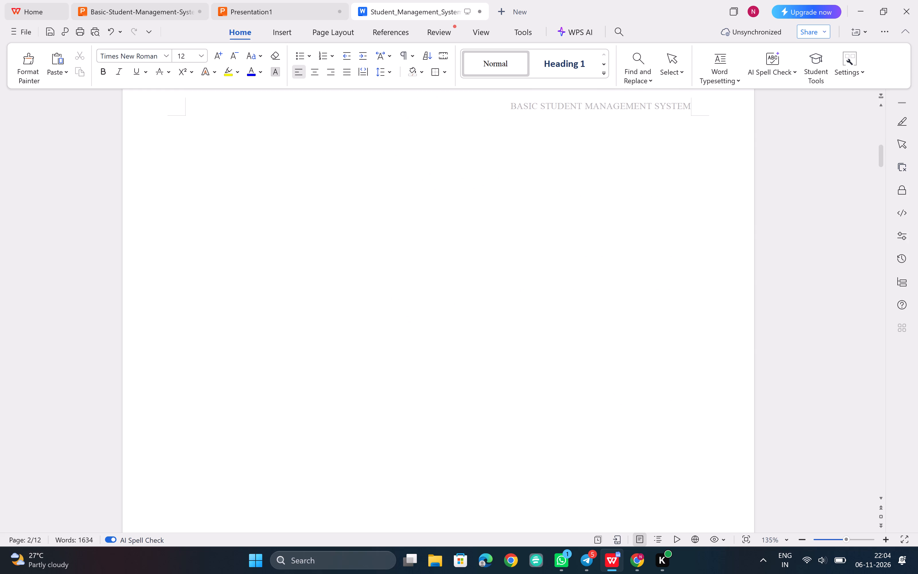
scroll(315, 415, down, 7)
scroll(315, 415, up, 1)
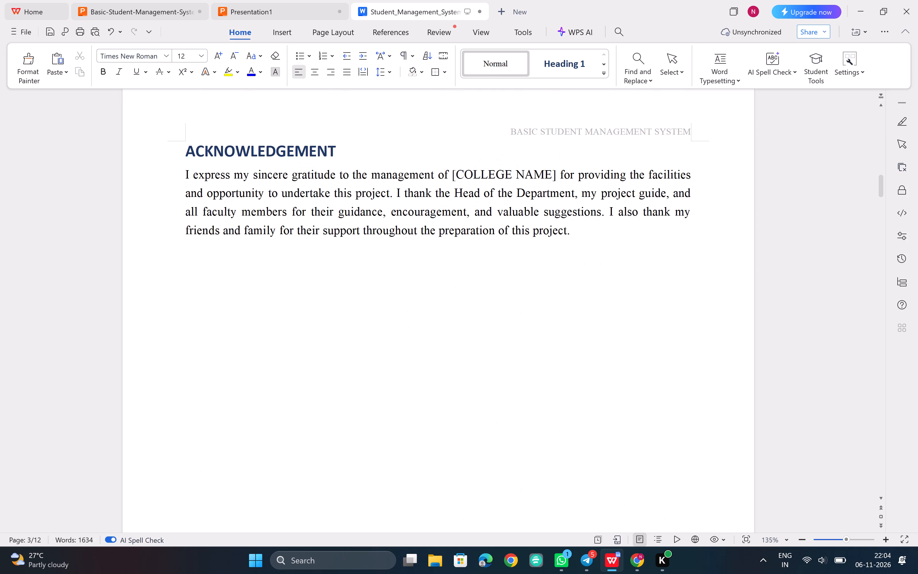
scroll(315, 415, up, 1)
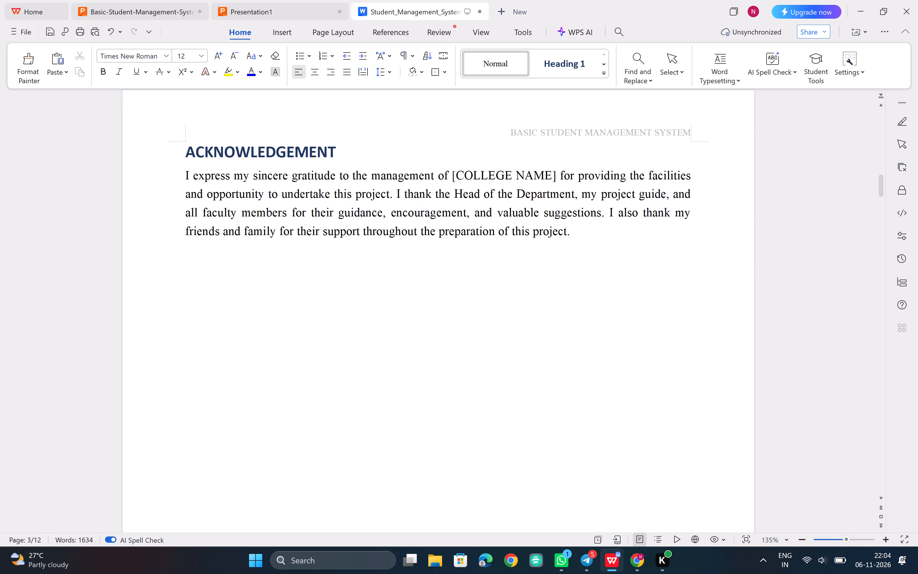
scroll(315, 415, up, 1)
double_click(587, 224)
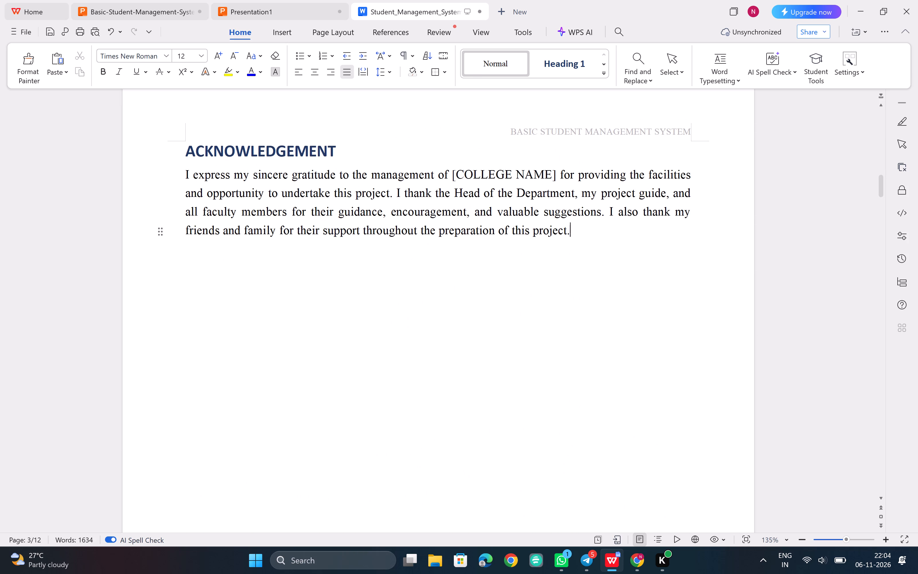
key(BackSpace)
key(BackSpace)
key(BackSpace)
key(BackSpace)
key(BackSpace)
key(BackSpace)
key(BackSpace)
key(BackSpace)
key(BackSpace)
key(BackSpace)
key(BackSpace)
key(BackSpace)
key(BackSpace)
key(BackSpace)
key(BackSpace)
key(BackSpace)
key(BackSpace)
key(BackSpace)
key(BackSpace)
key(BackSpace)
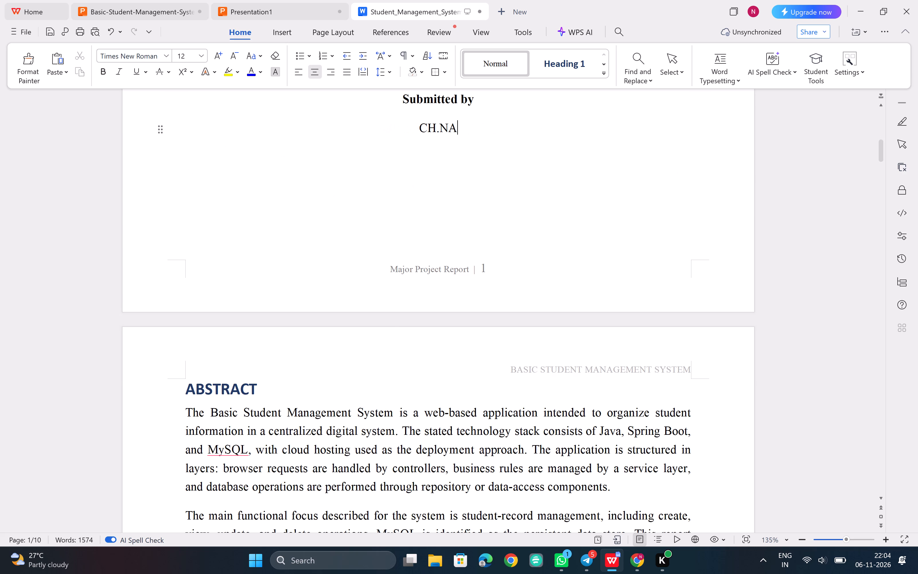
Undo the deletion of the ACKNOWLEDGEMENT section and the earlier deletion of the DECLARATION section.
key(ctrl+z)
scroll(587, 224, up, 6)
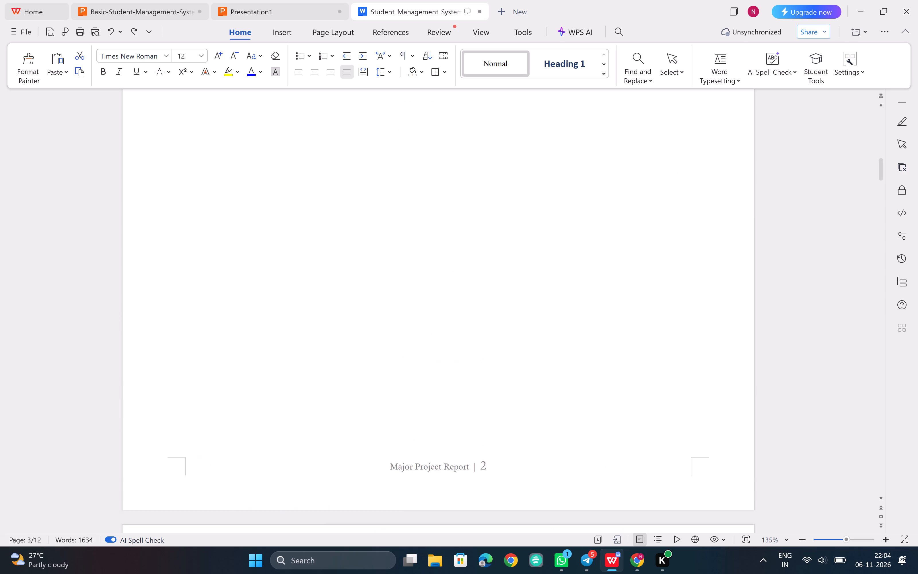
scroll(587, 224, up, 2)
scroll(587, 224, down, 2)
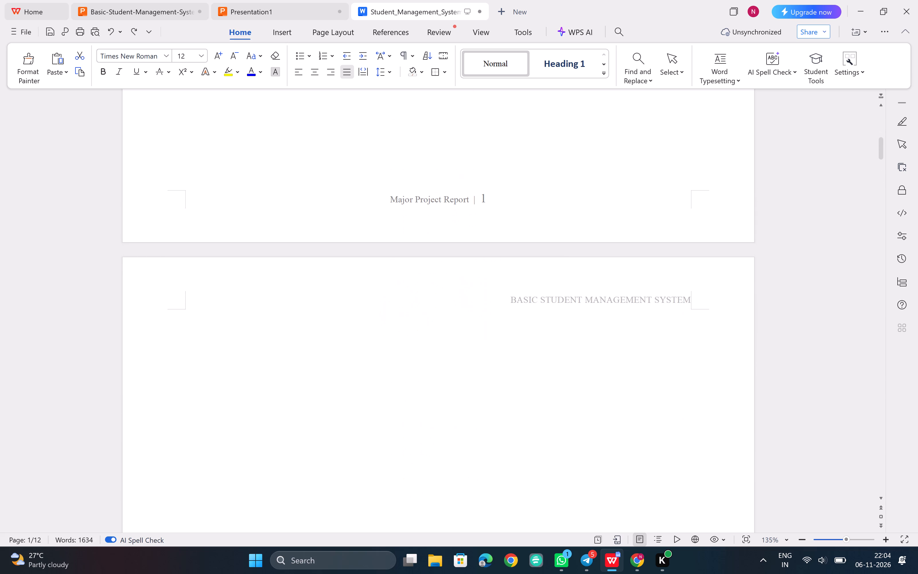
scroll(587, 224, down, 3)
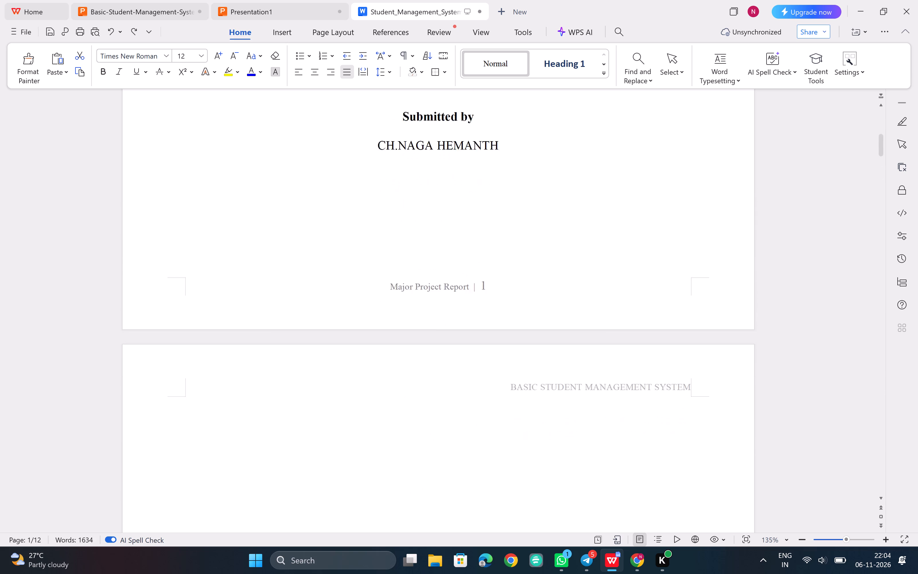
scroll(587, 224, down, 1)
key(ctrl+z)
Delete the whole DECLARATION section again, from its heading through the student signature and name lines, along with the leftover empty lines.
scroll(587, 224, up, 1)
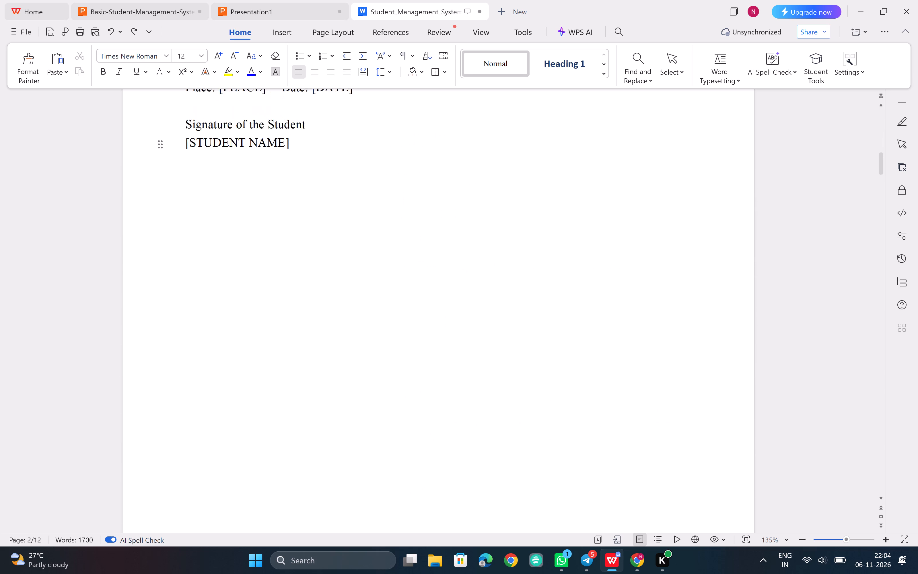
scroll(587, 224, up, 4)
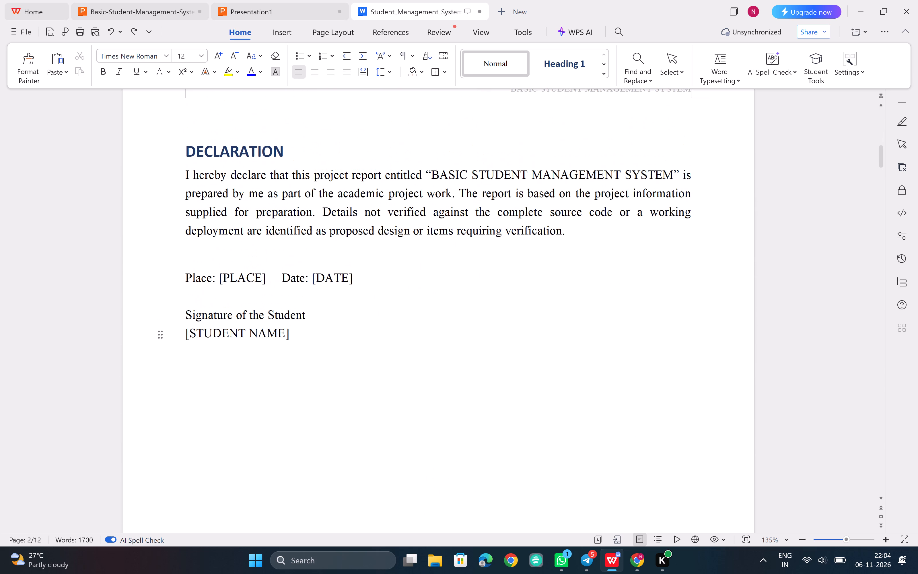
scroll(587, 224, up, 1)
drag(301, 325, 194, 185)
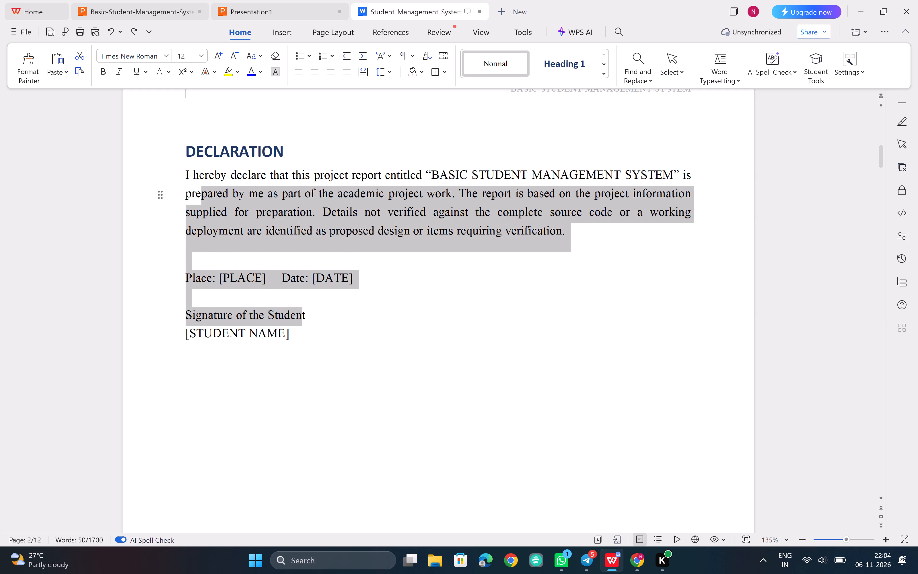
drag(194, 185, 180, 154)
key(BackSpace)
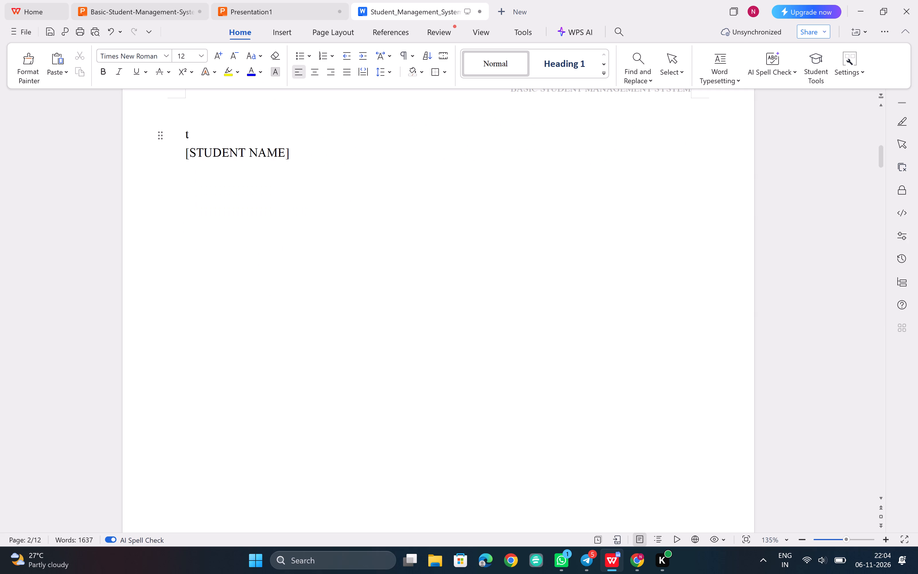
click(312, 148)
key(BackSpace)
key(BackSpace)
key(BackSpace)
key(BackSpace)
key(BackSpace)
key(BackSpace)
key(BackSpace)
key(BackSpace)
key(BackSpace)
key(BackSpace)
key(BackSpace)
key(BackSpace)
key(BackSpace)
key(BackSpace)
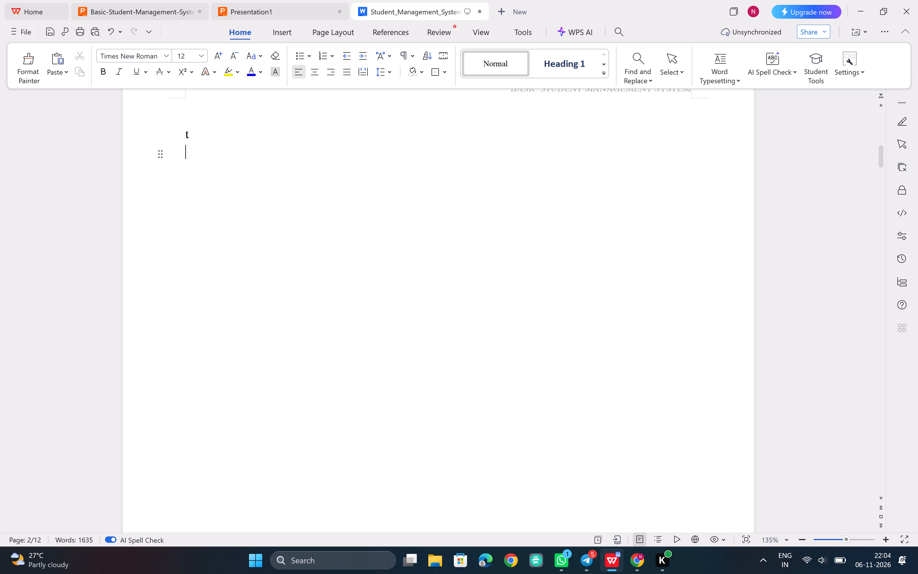
key(BackSpace)
key(BackSpace)
key(BackSpace)
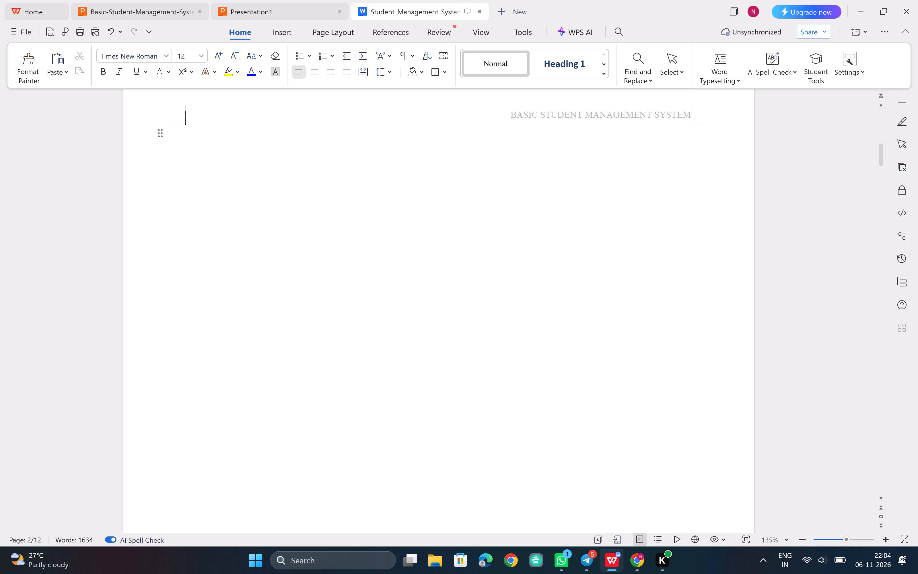
key(BackSpace)
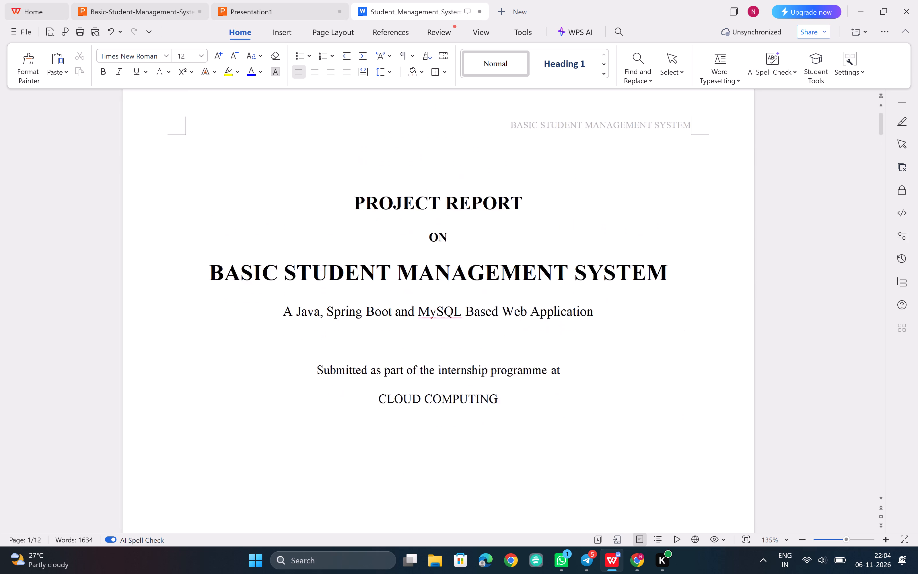
Delete the entire ACKNOWLEDGEMENT section, including its heading, paragraph, leftover full stop and the emptied page.
scroll(312, 148, down, 5)
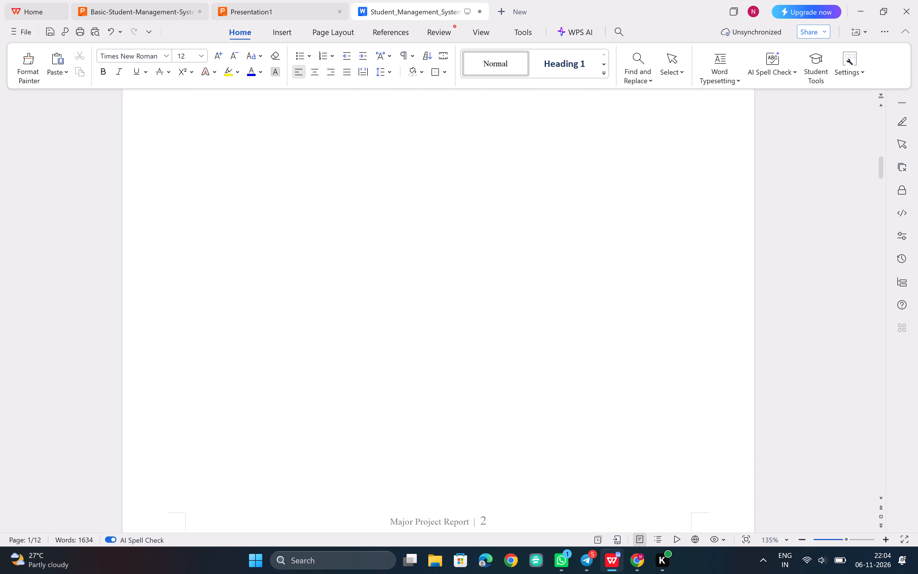
scroll(312, 148, down, 4)
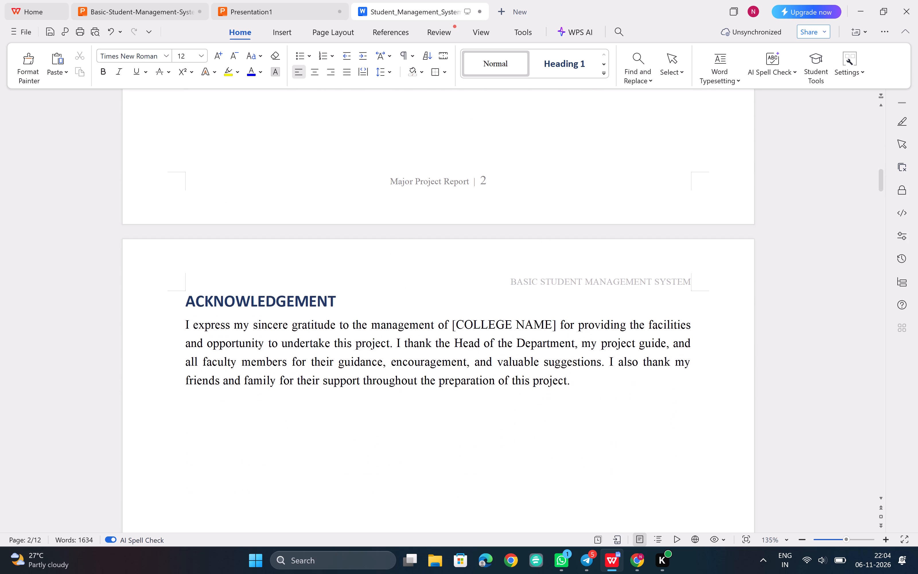
drag(566, 379, 393, 325)
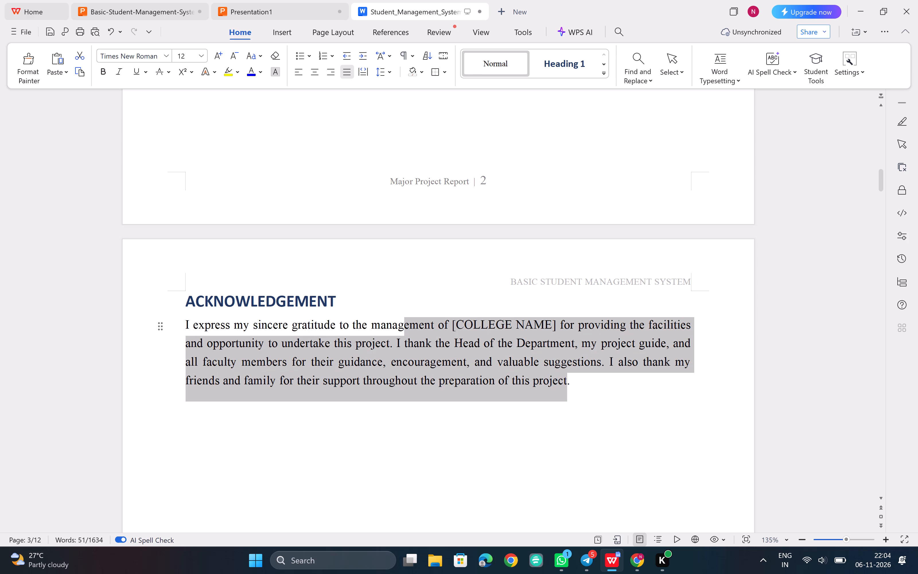
drag(393, 325, 177, 307)
key(BackSpace)
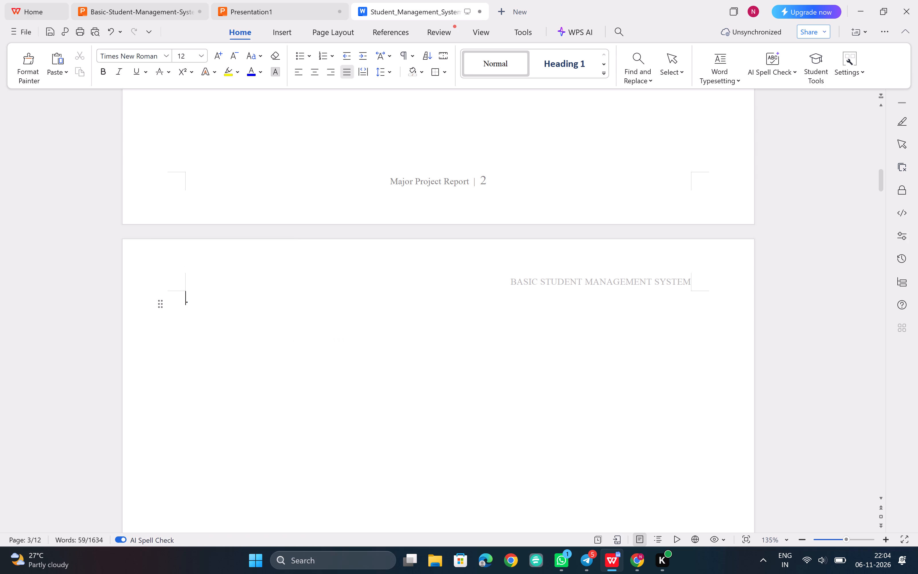
key(BackSpace)
click(203, 307)
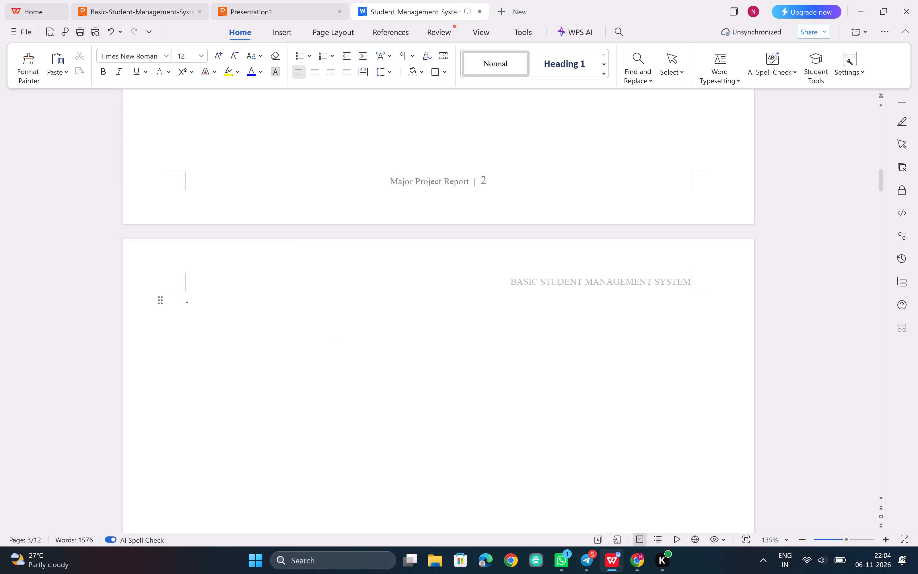
key(Right)
key(BackSpace)
key(BackSpace)
key(BackSpace)
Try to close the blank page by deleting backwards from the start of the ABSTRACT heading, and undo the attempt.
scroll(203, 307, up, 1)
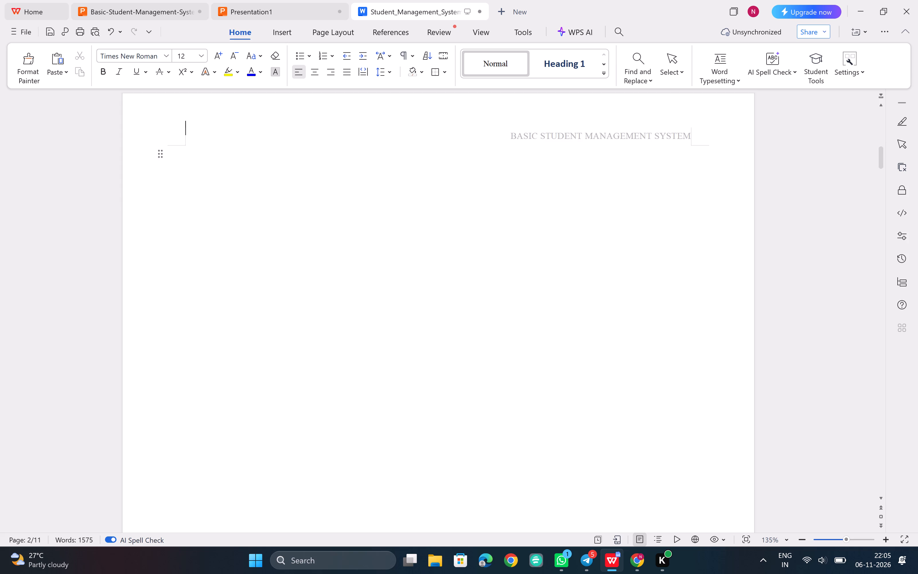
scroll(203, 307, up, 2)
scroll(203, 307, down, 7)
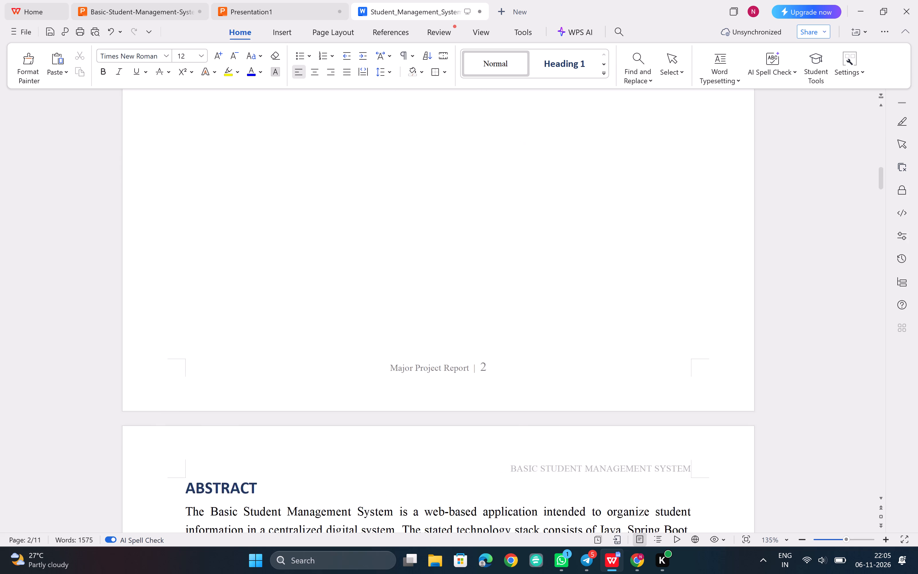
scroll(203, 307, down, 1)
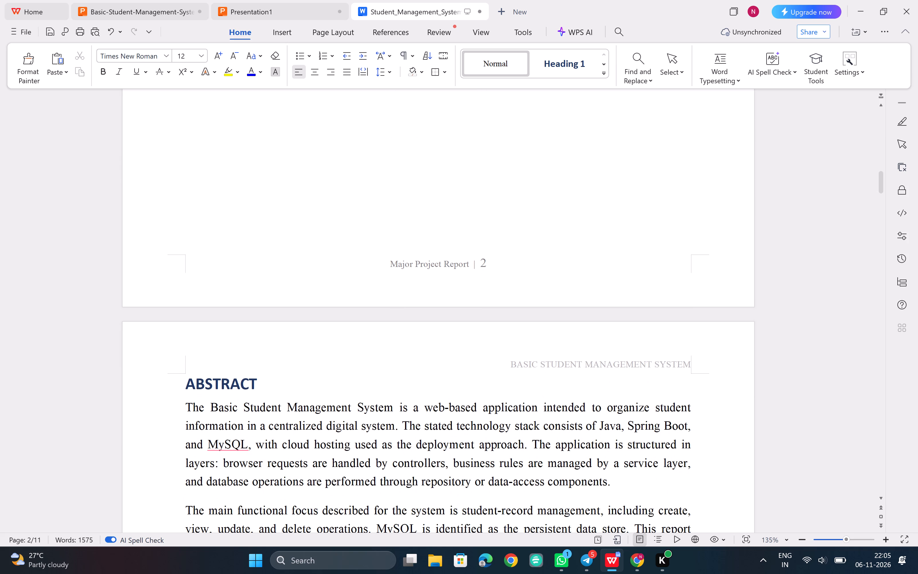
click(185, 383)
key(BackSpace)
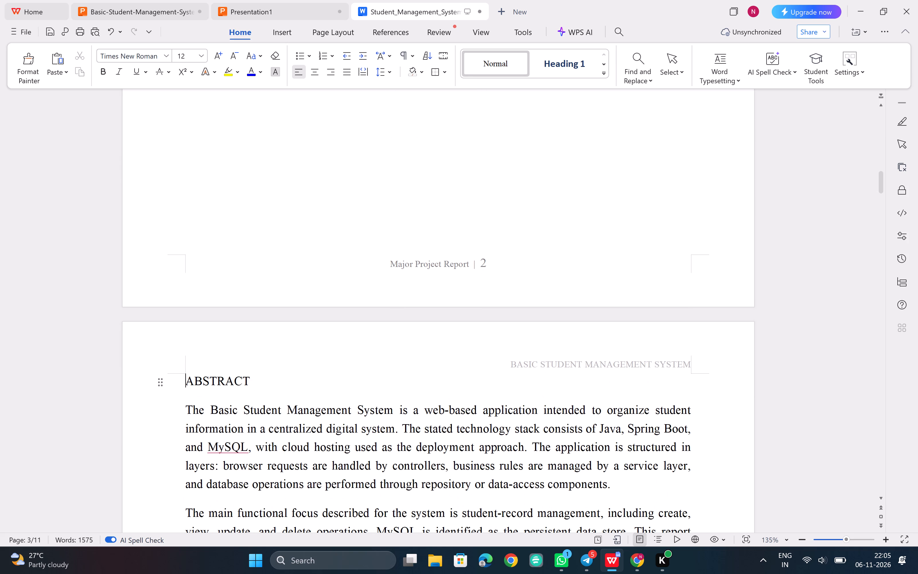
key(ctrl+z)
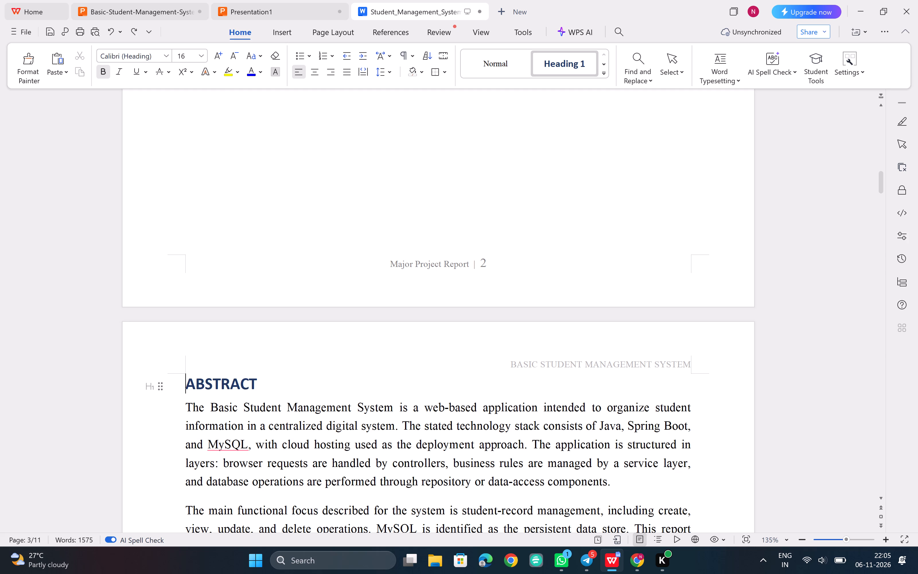
Examine the report's page layout from the cover and blank second page through to the start of the SYSTEM REQUIREMENTS section.
scroll(276, 375, up, 10)
scroll(276, 375, down, 2)
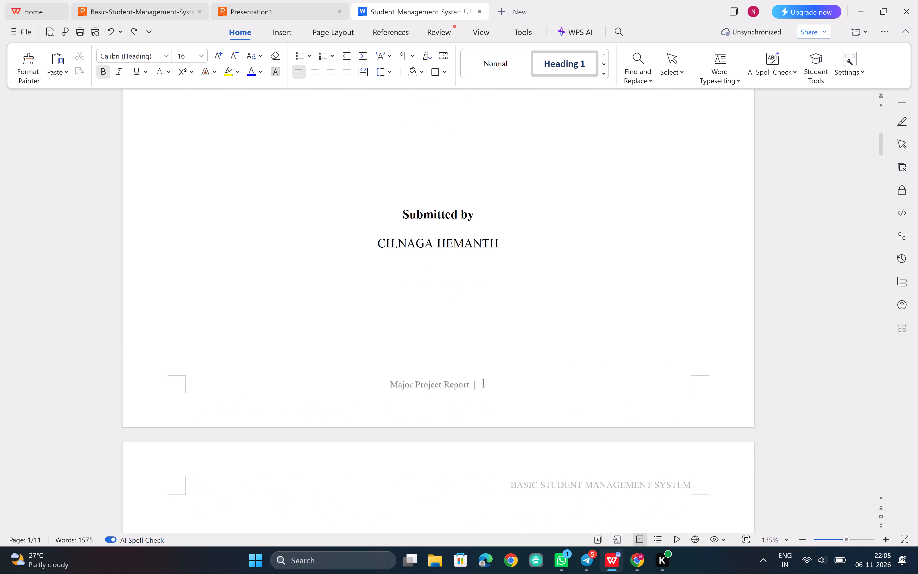
scroll(276, 375, down, 4)
right_click(377, 367)
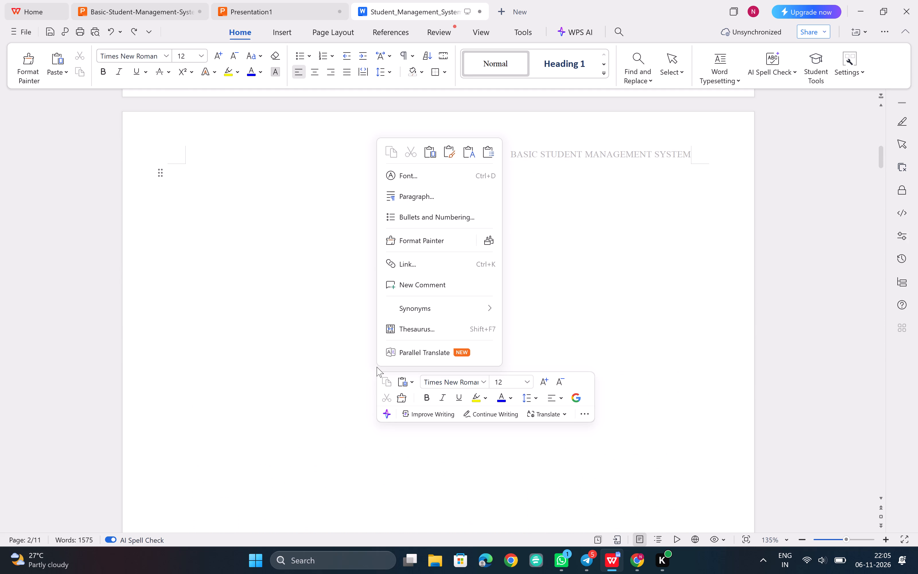
click(801, 348)
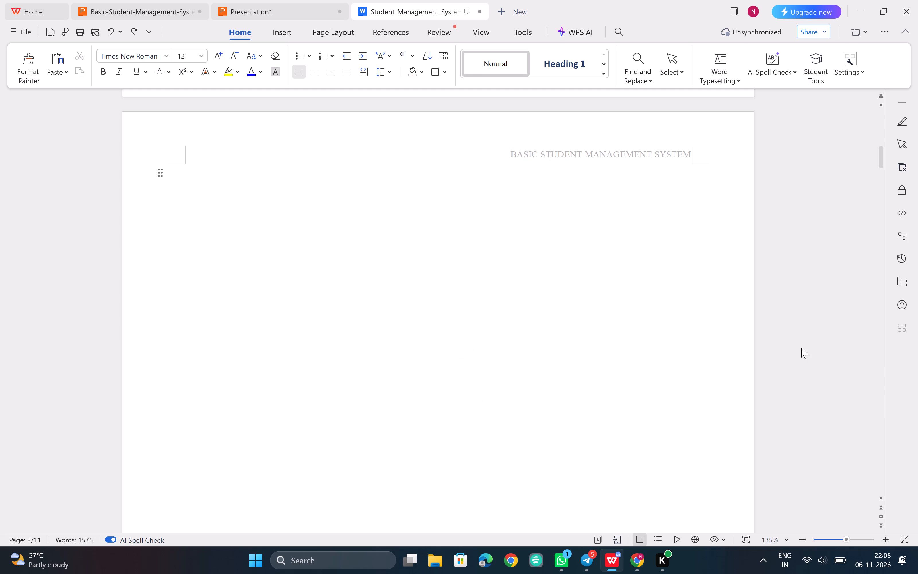
scroll(801, 348, down, 14)
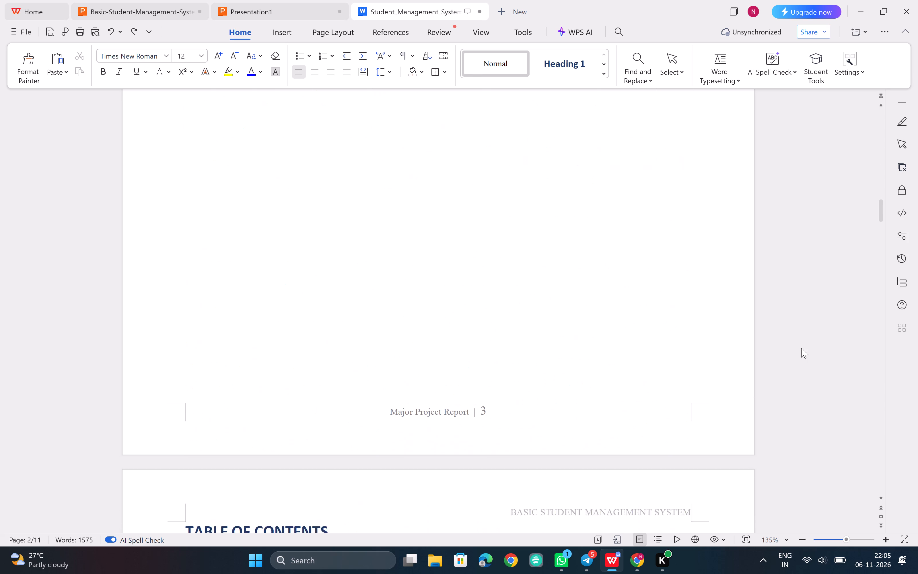
scroll(801, 348, down, 7)
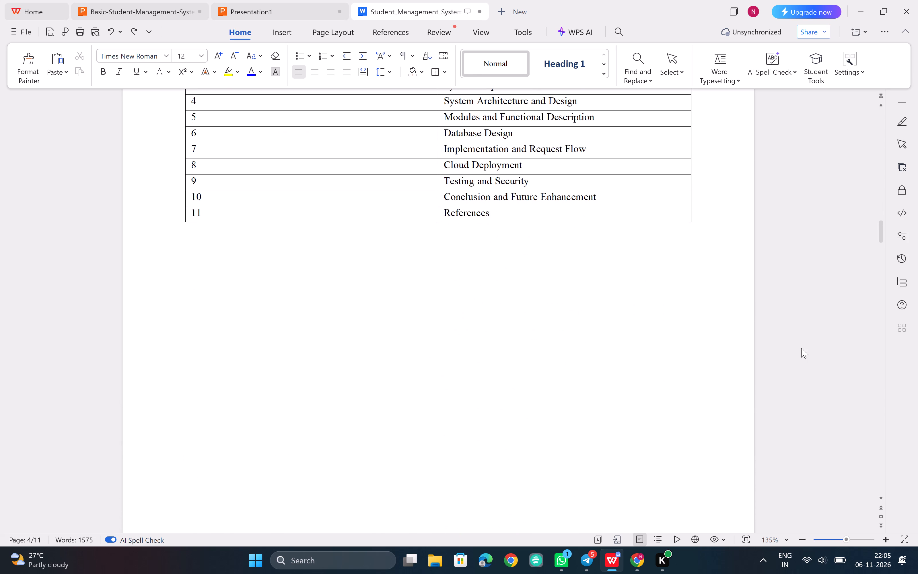
scroll(801, 348, down, 11)
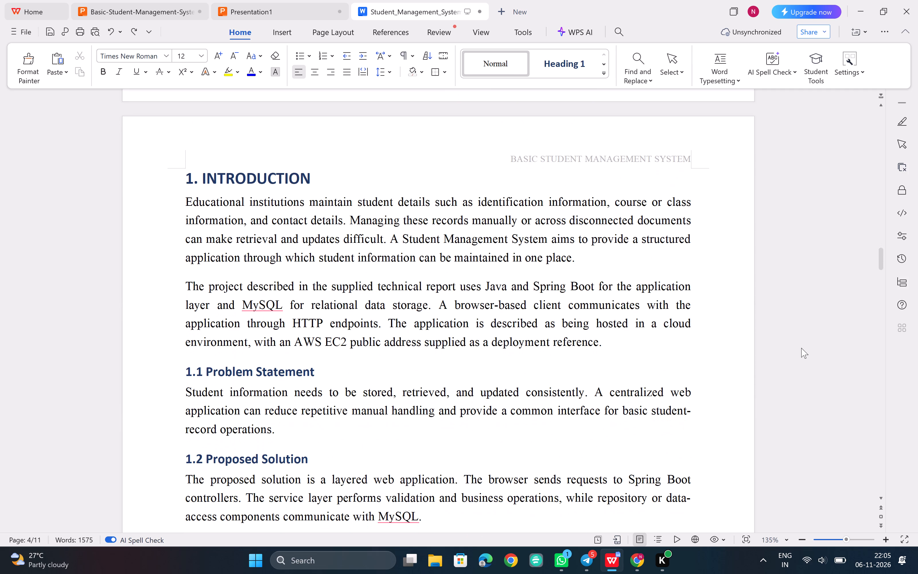
scroll(801, 348, down, 7)
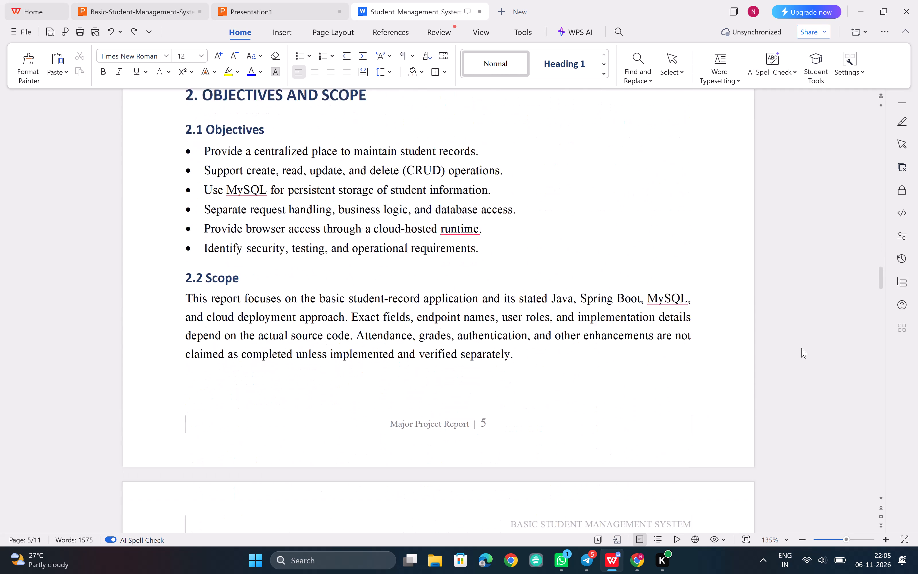
scroll(801, 348, down, 2)
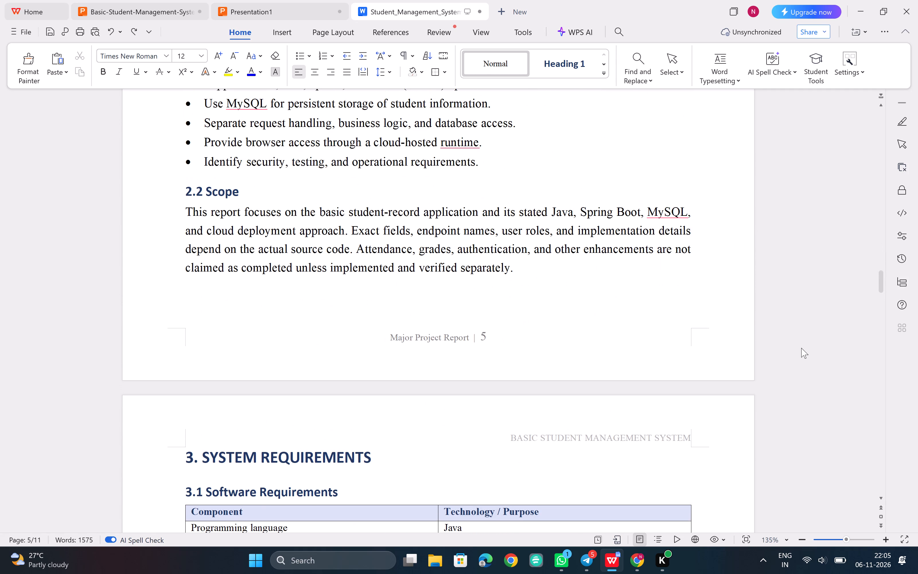
scroll(801, 348, up, 11)
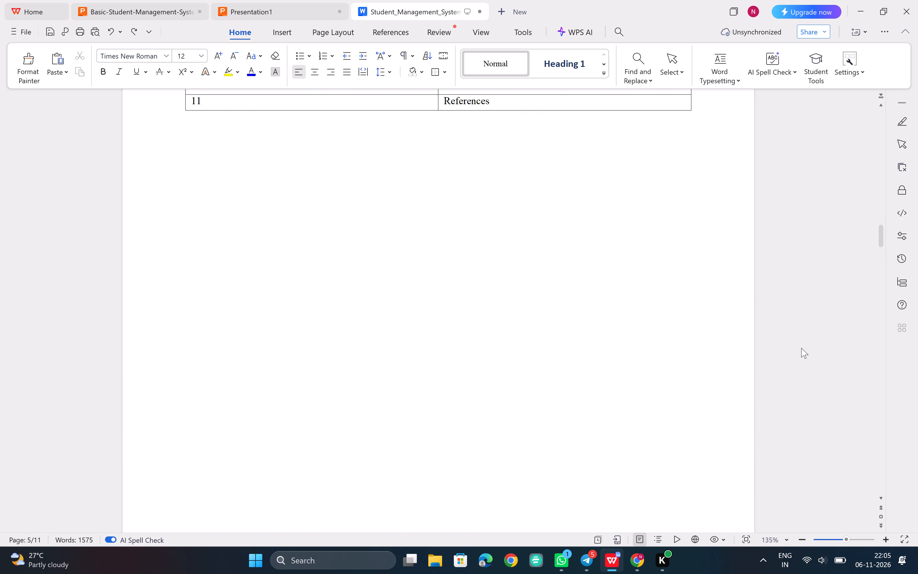
scroll(801, 348, up, 6)
scroll(746, 377, up, 2)
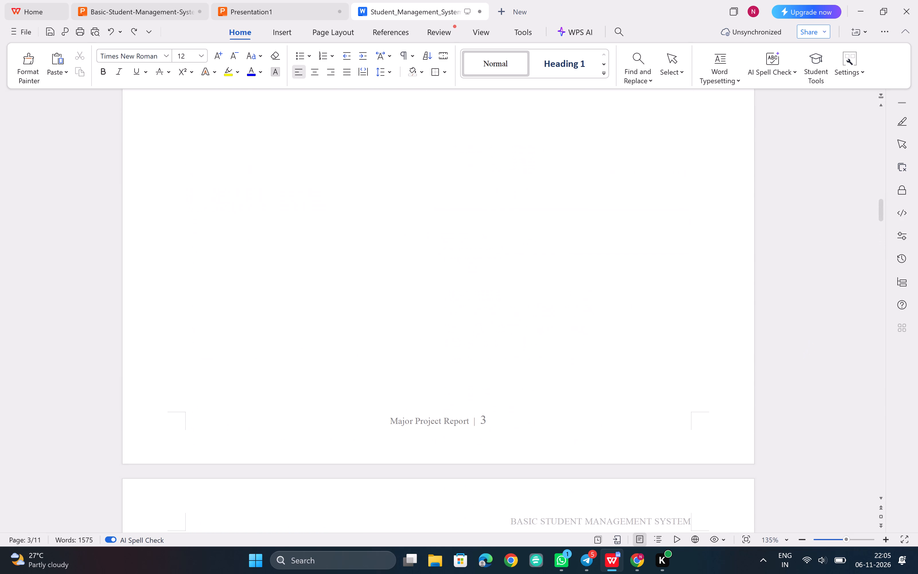
scroll(746, 377, up, 7)
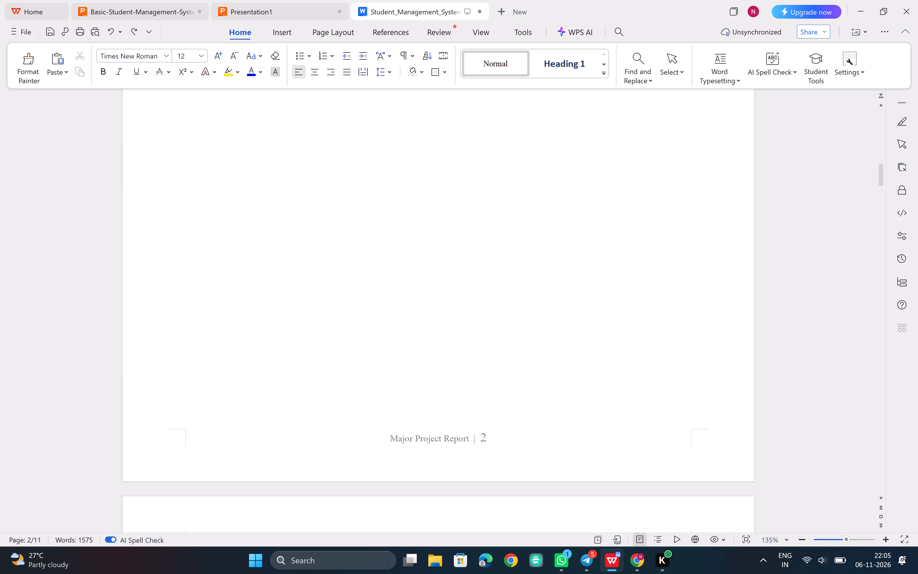
Remove the blank page before the ABSTRACT section so that it directly follows the cover page.
scroll(746, 377, down, 5)
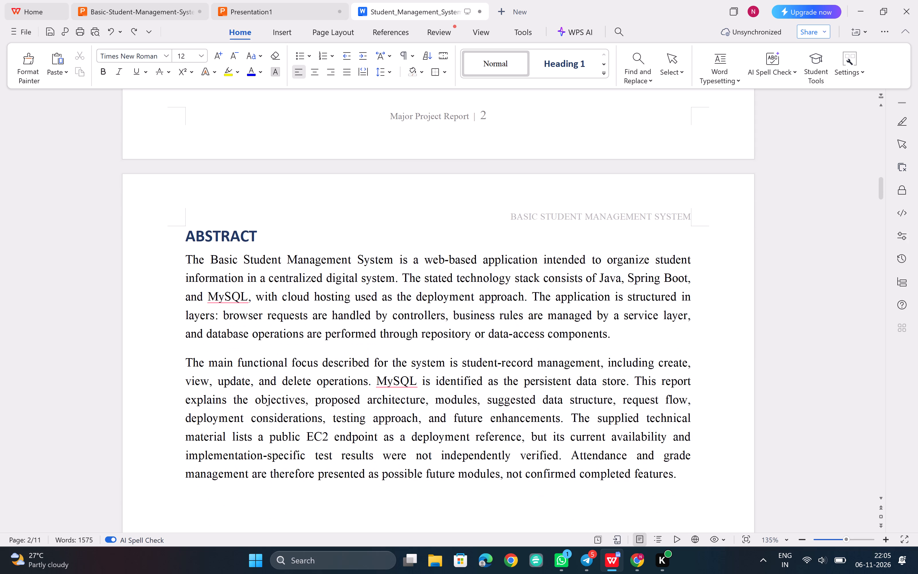
click(179, 234)
key(BackSpace)
key(BackSpace)
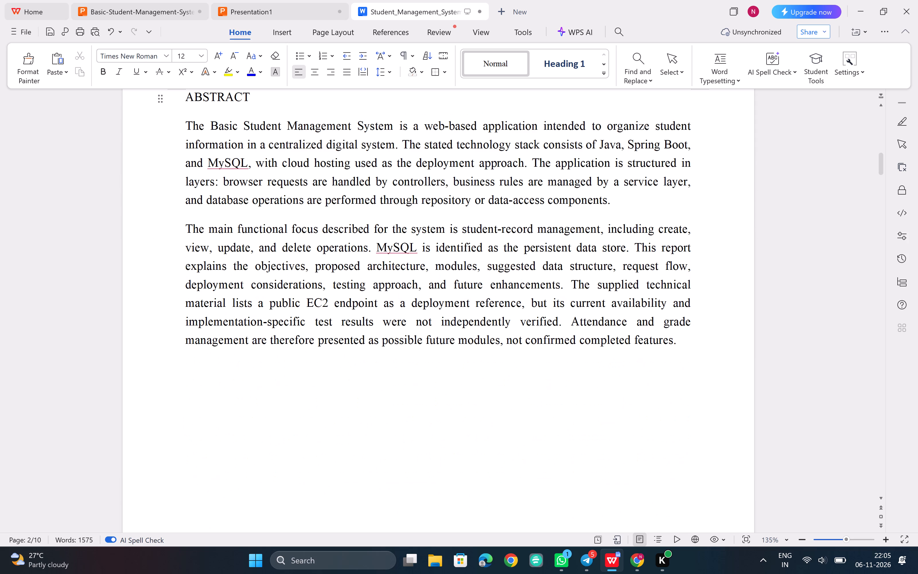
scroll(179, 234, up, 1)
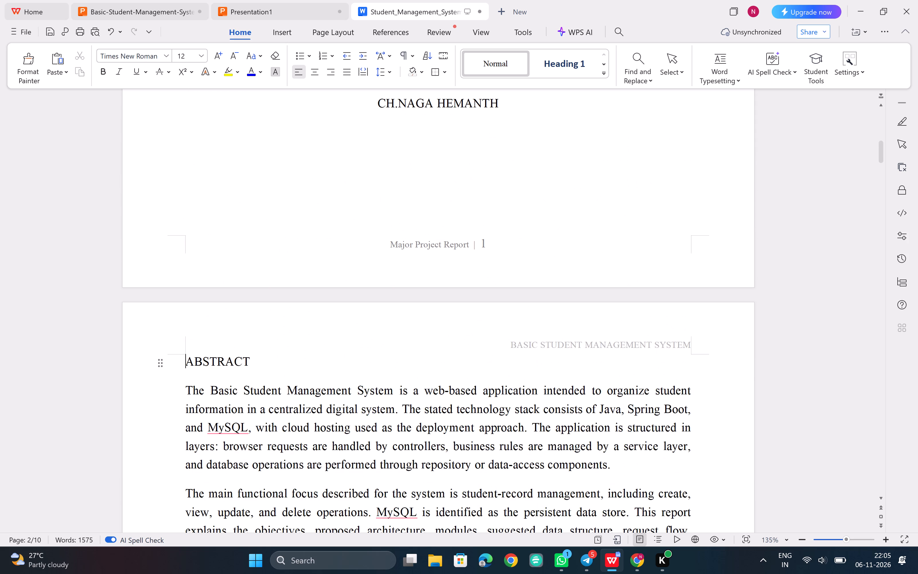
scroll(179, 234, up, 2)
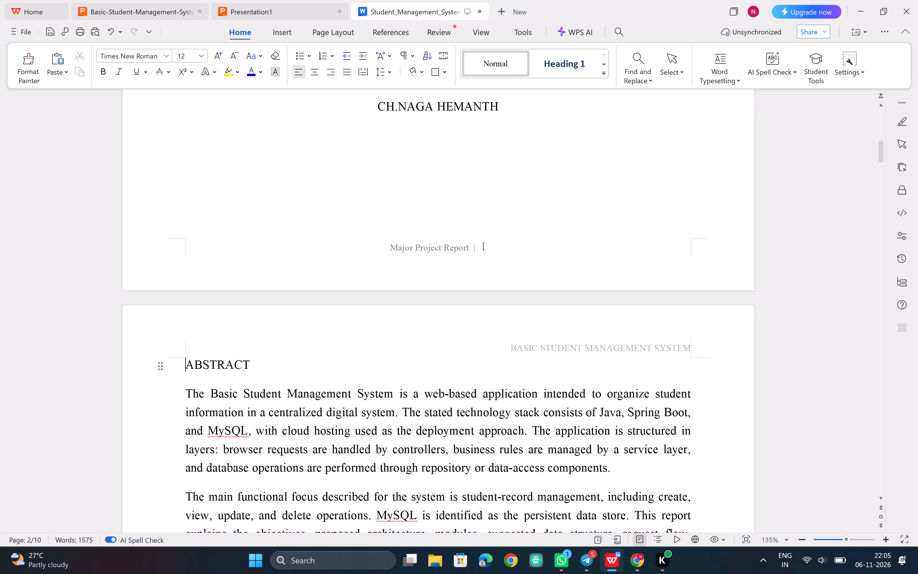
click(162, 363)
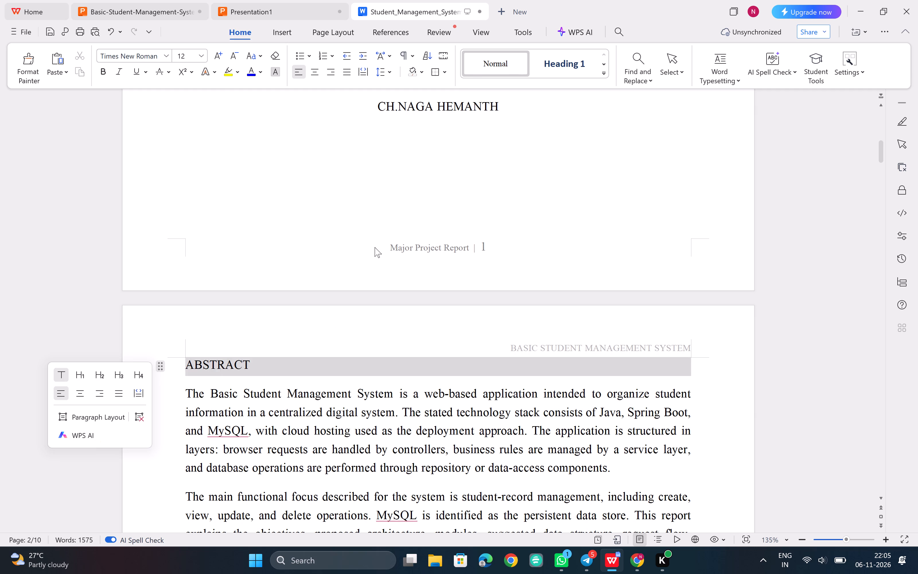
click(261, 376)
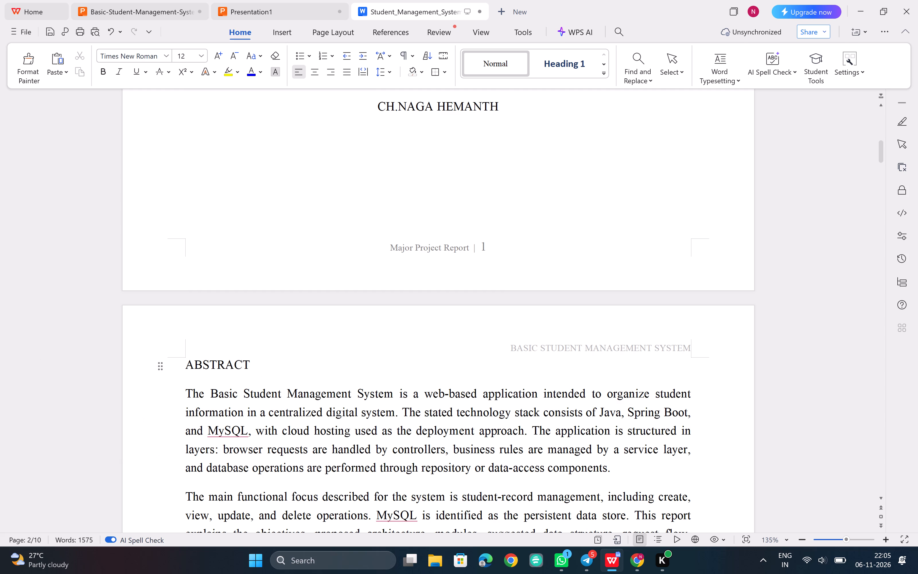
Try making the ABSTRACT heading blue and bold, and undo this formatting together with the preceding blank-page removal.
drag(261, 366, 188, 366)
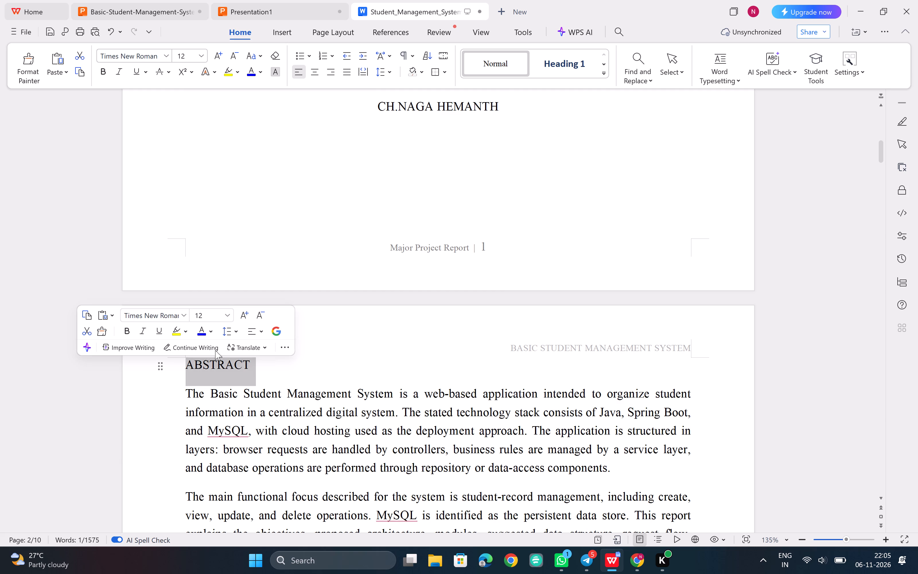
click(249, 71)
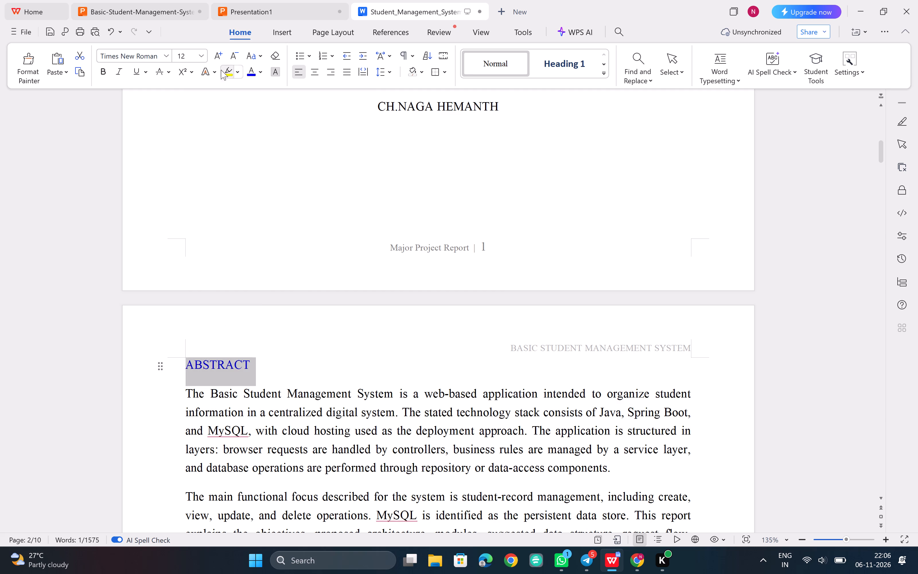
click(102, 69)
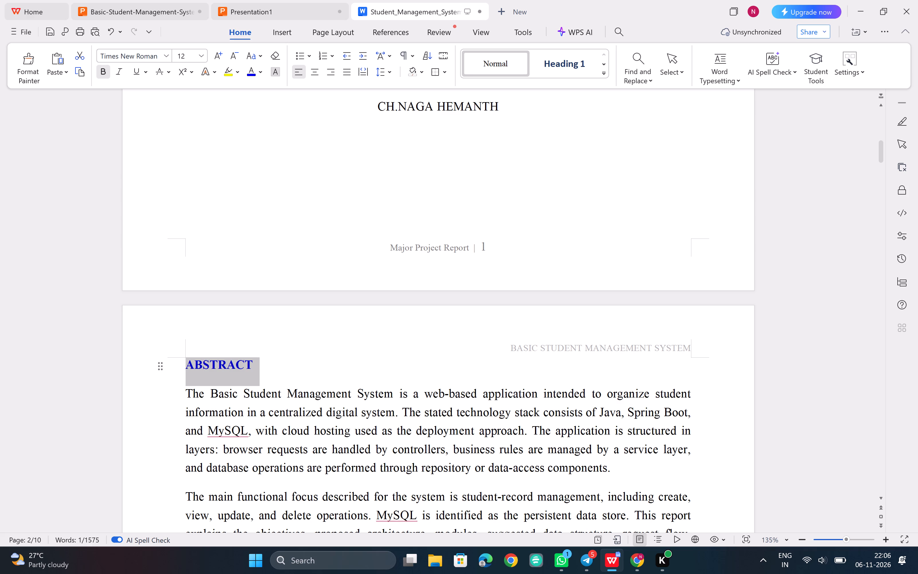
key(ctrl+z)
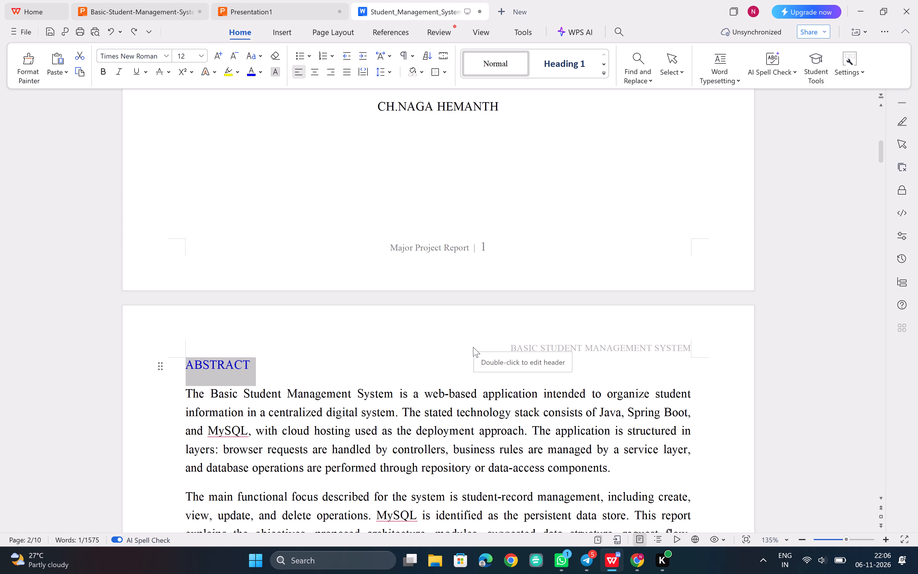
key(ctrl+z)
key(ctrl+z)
Examine the report's page layout from the cover page through to the SYSTEM ARCHITECTURE AND DESIGN section.
scroll(473, 347, up, 1)
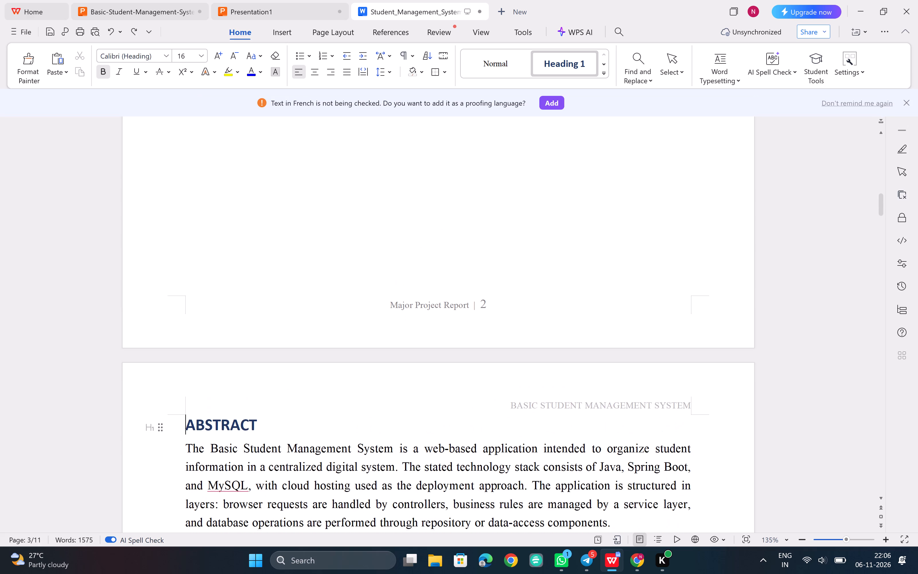
scroll(473, 347, up, 11)
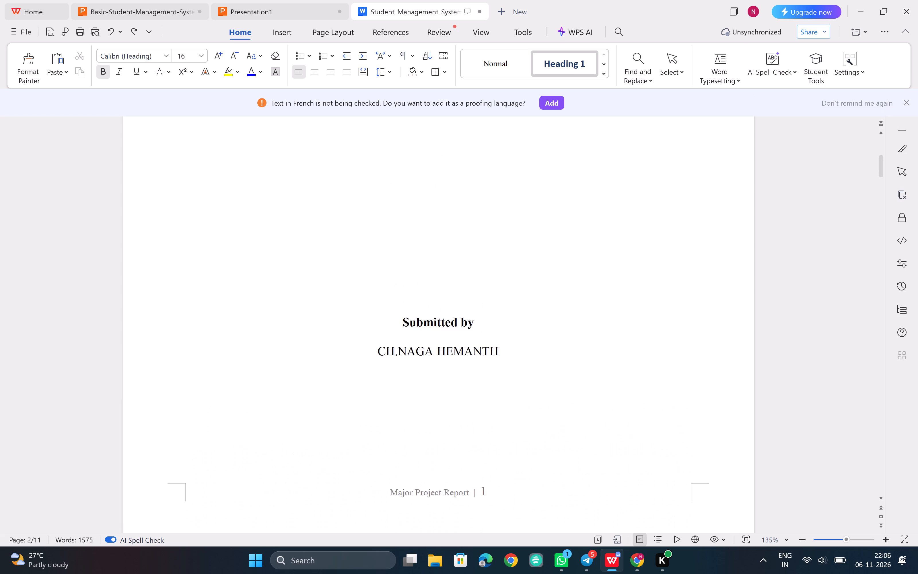
scroll(473, 347, up, 1)
scroll(473, 347, down, 3)
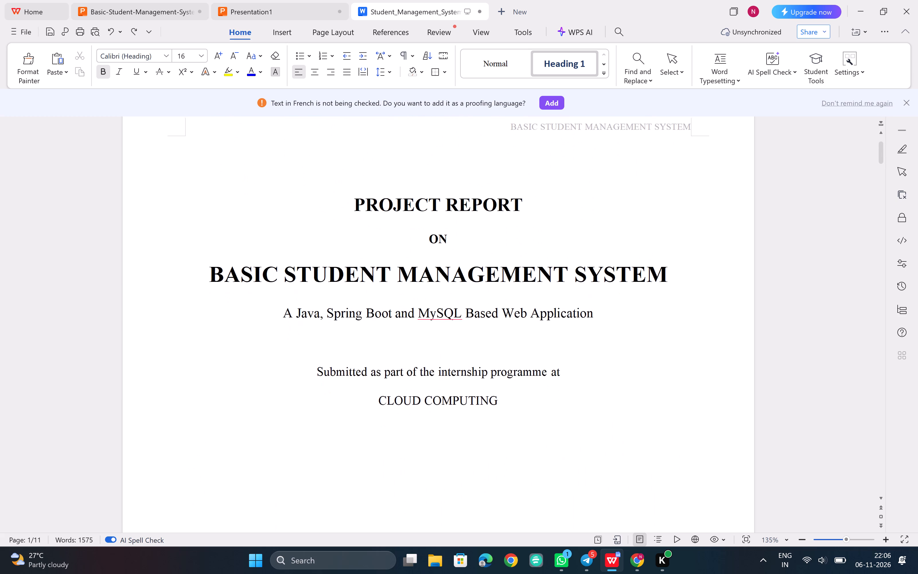
scroll(473, 347, down, 3)
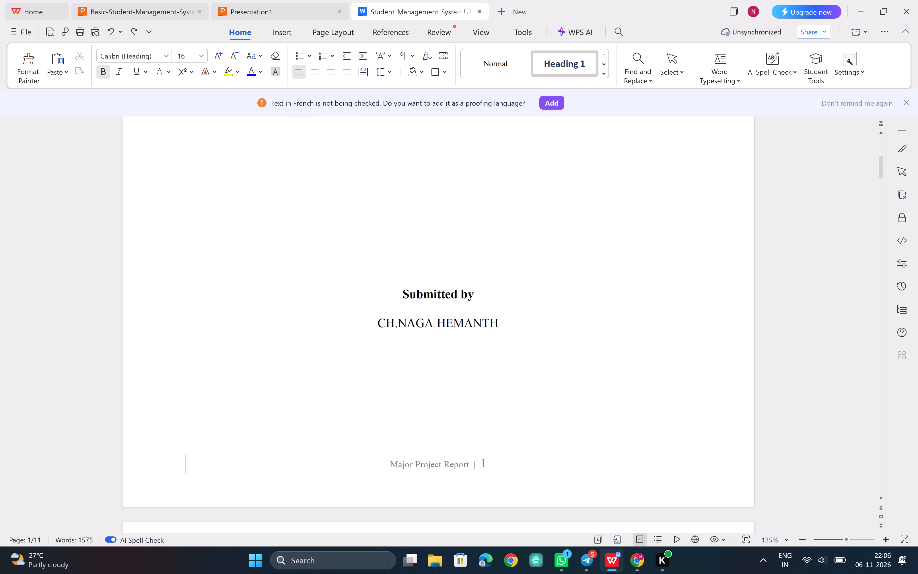
scroll(473, 347, down, 11)
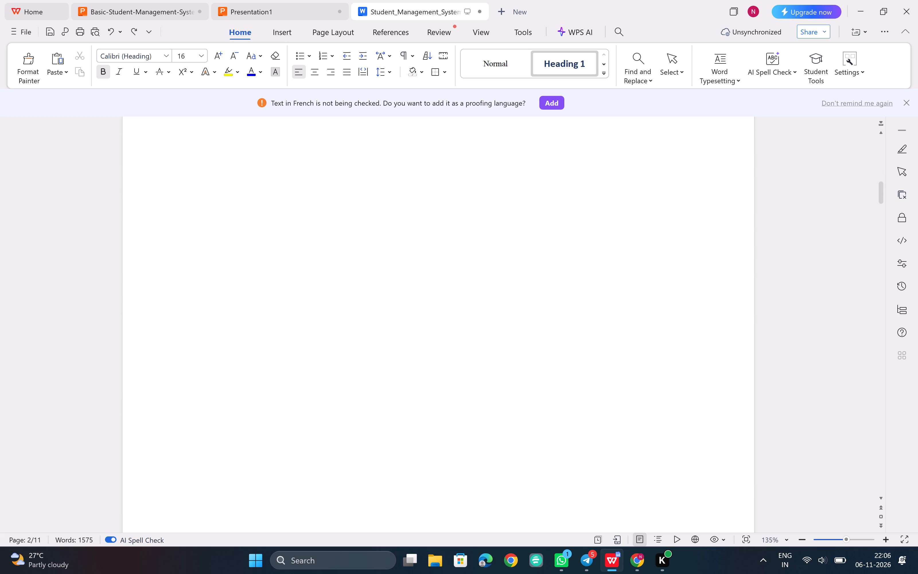
scroll(473, 347, down, 8)
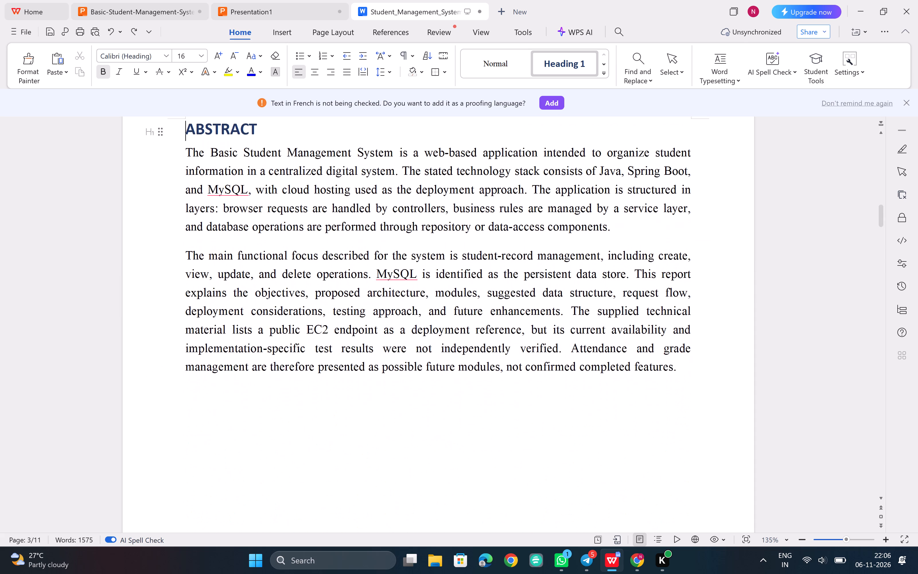
scroll(473, 347, down, 7)
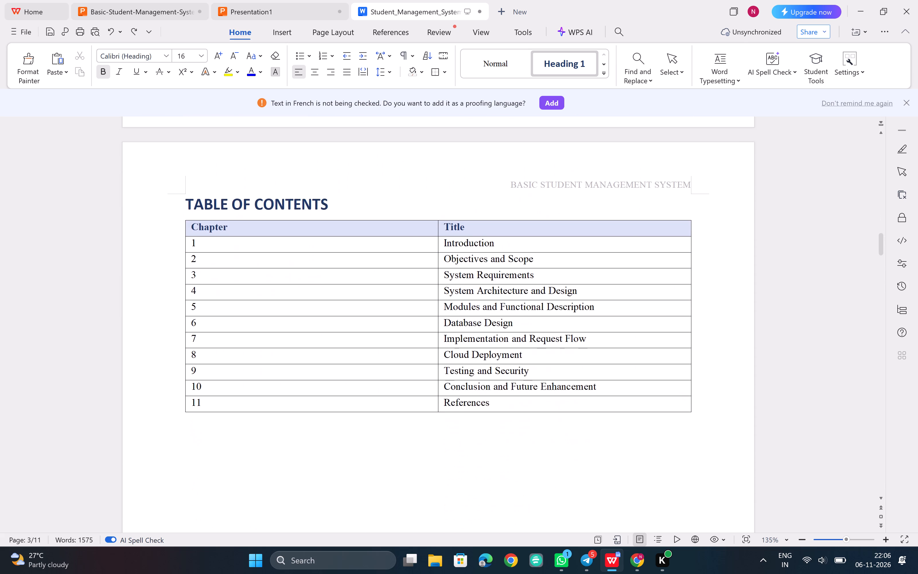
scroll(473, 347, down, 2)
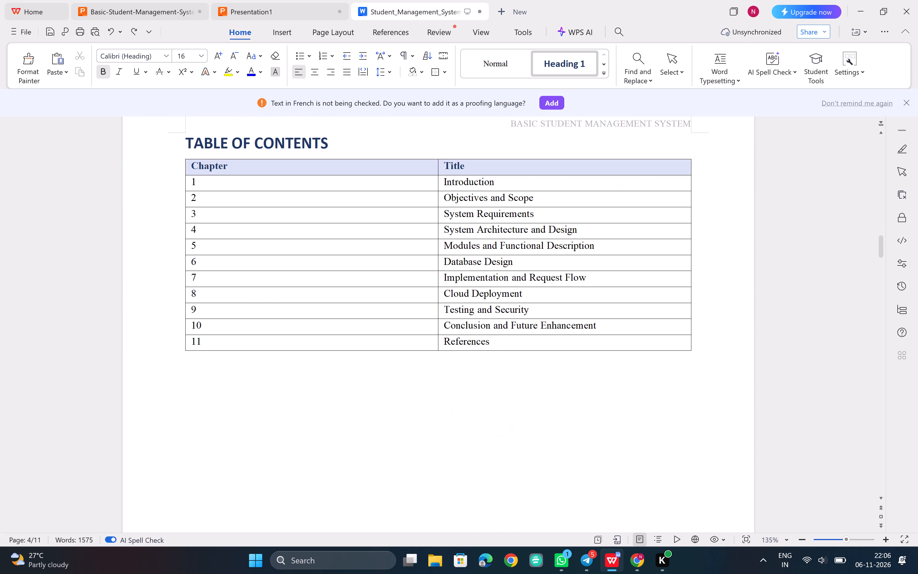
scroll(473, 347, down, 7)
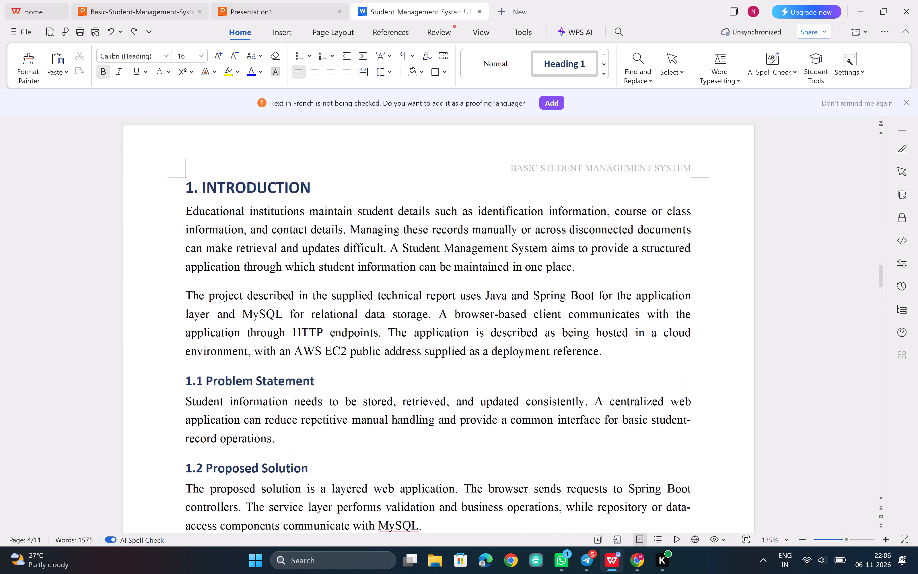
scroll(473, 347, down, 6)
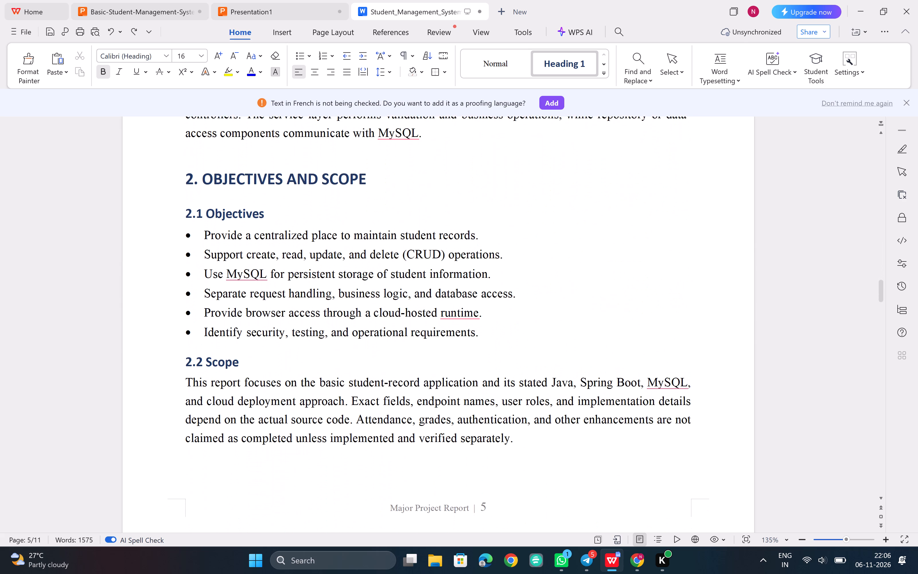
scroll(473, 347, down, 5)
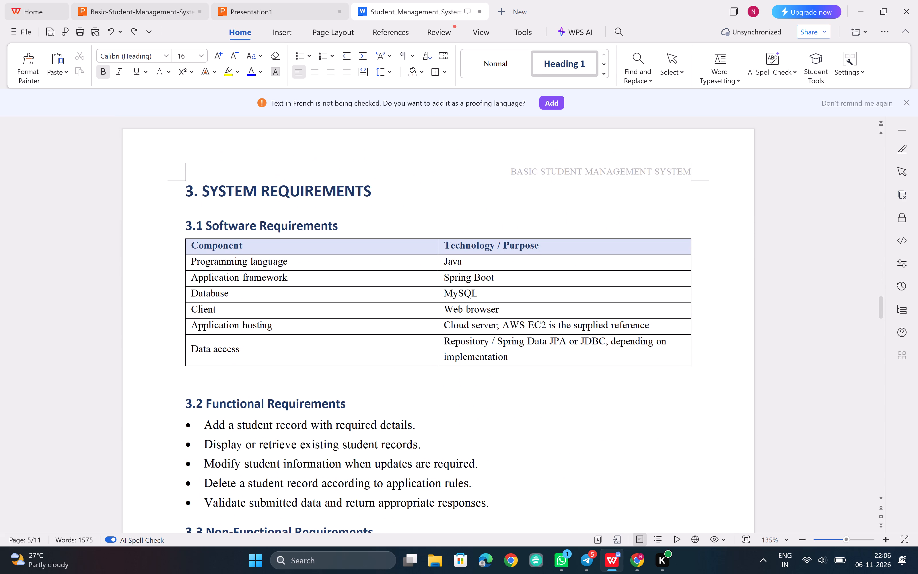
scroll(473, 347, down, 4)
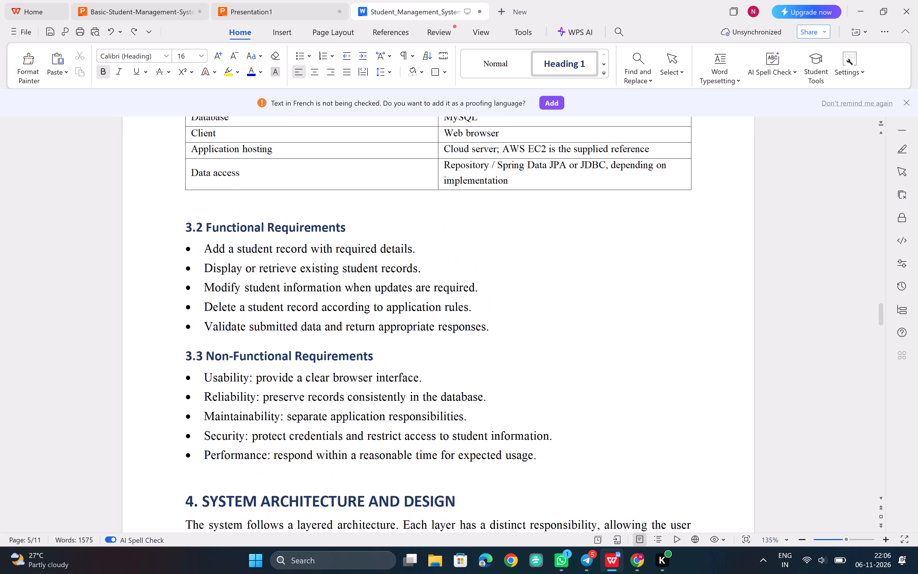
scroll(473, 347, down, 3)
Insert two blank lines before the 4. SYSTEM ARCHITECTURE AND DESIGN heading, keeping the heading on the same page.
scroll(473, 347, up, 1)
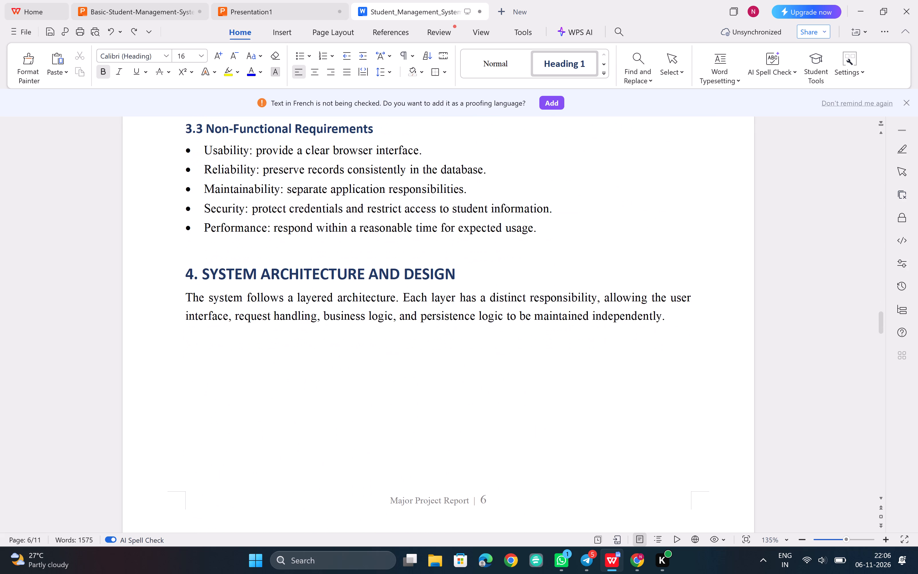
scroll(473, 347, up, 1)
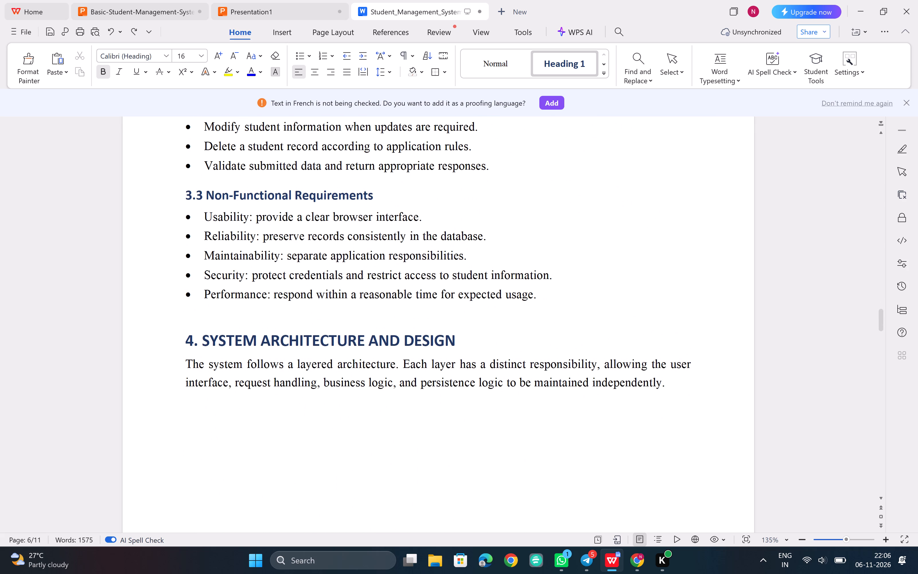
click(186, 342)
key(Return)
key(Return)
key(Return)
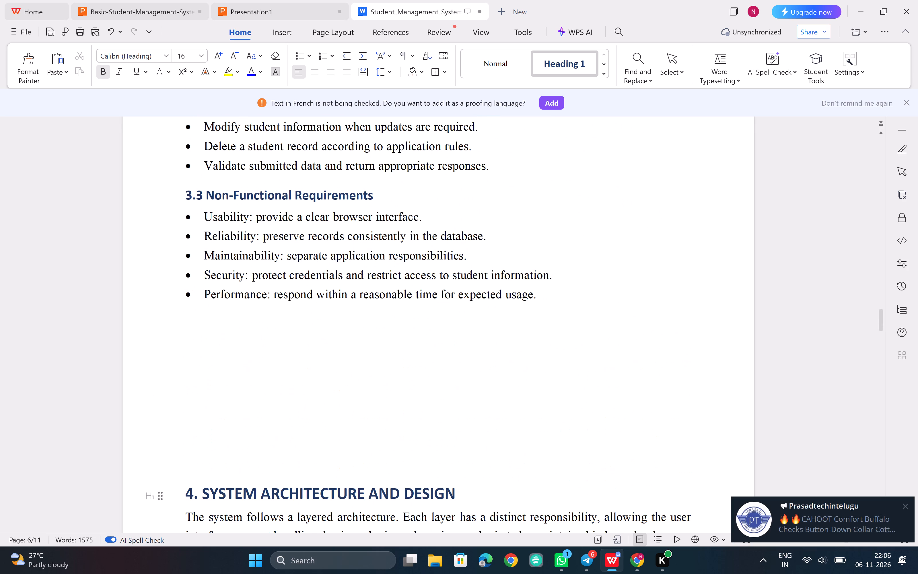
scroll(186, 342, down, 3)
key(Return)
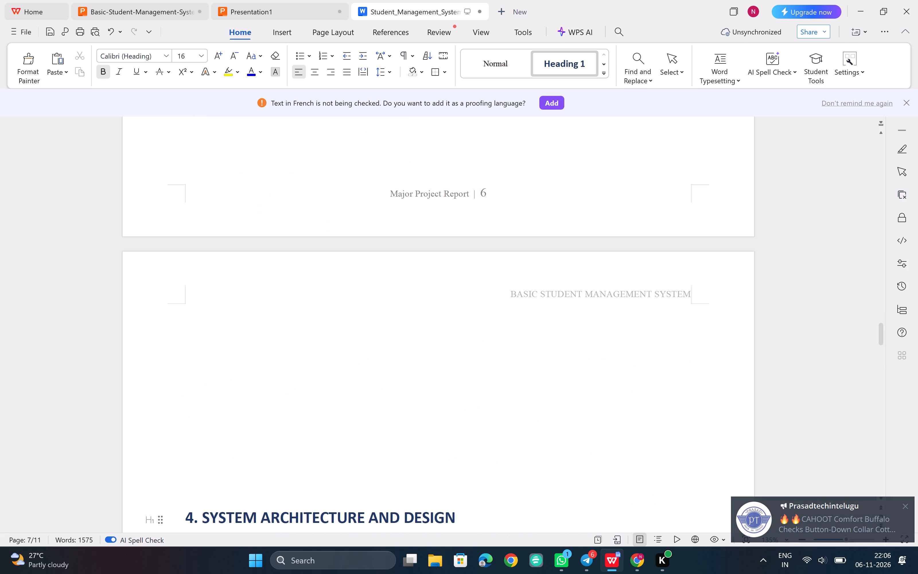
key(BackSpace)
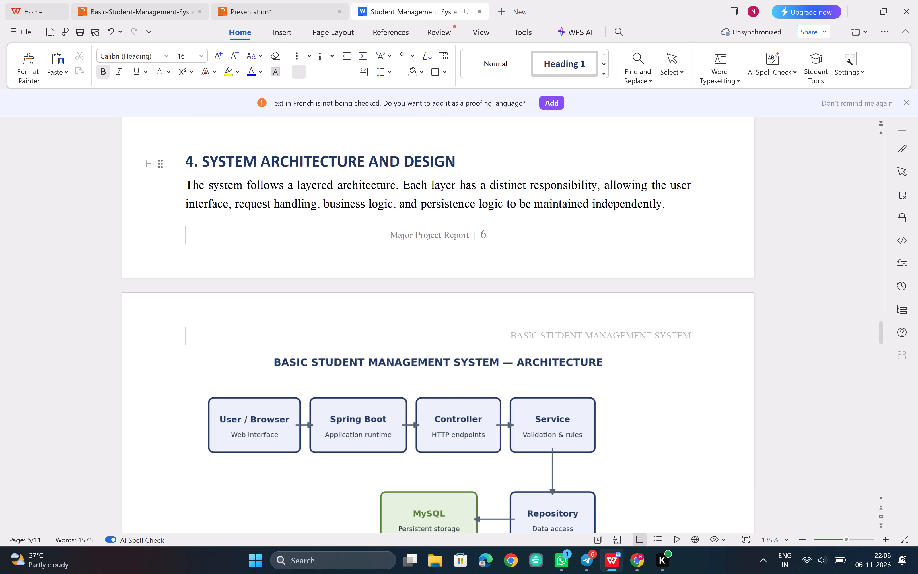
key(BackSpace)
Examine the page breaks and spacing from the OBJECTIVES AND SCOPE section through to the CLOUD DEPLOYMENT section.
scroll(179, 501, up, 6)
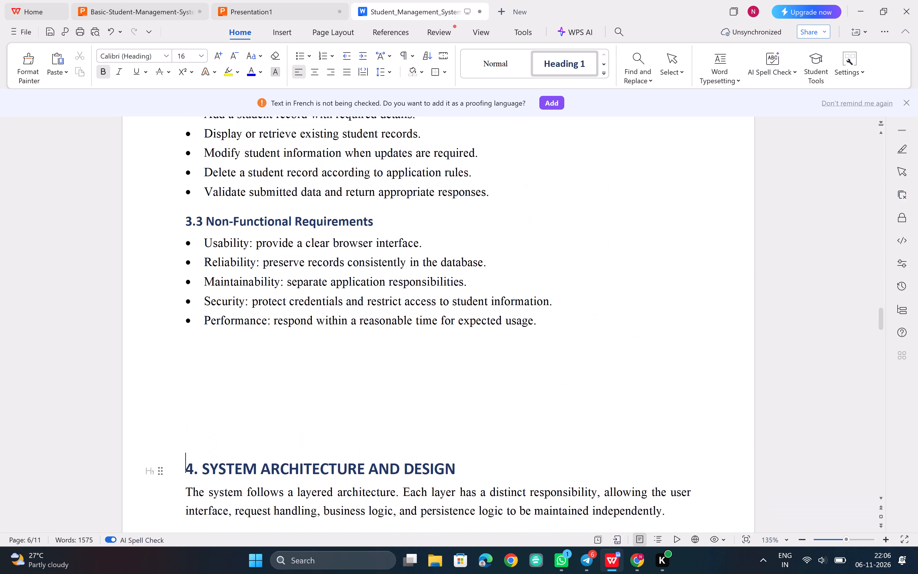
scroll(179, 501, up, 10)
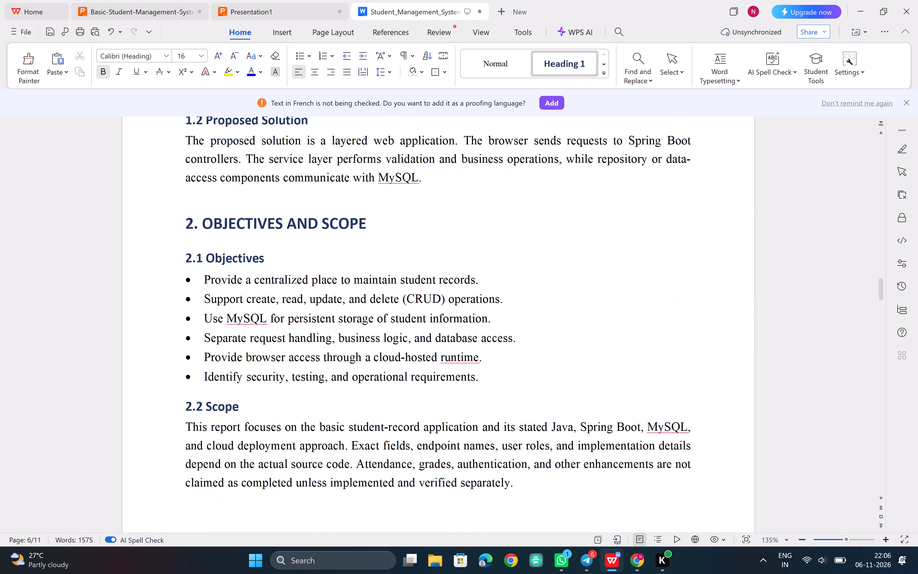
scroll(179, 501, up, 2)
scroll(179, 501, down, 12)
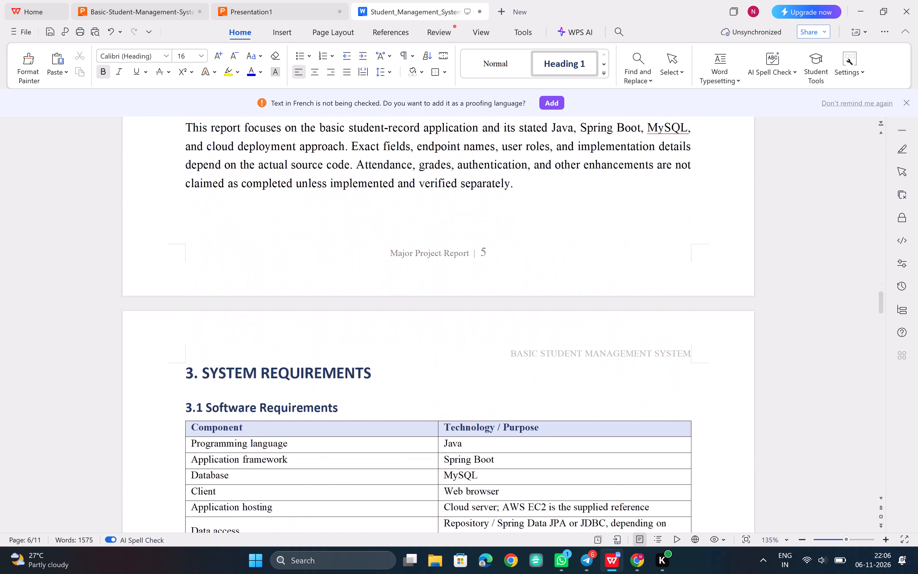
scroll(179, 501, down, 11)
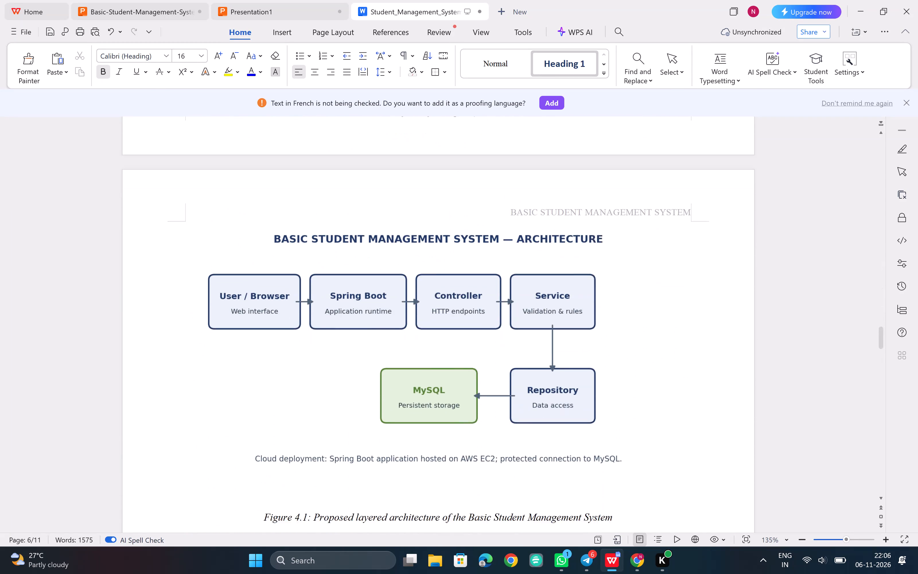
scroll(179, 501, down, 7)
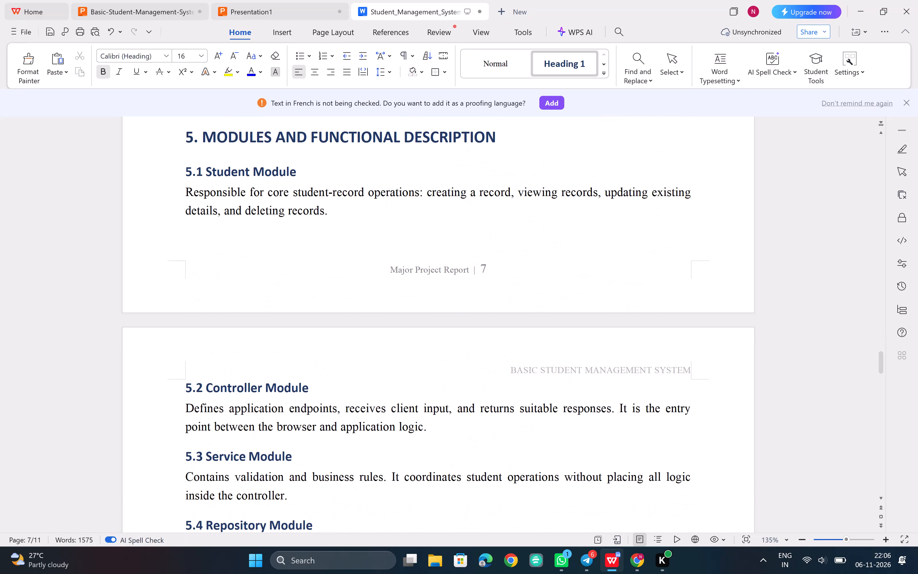
scroll(179, 501, down, 5)
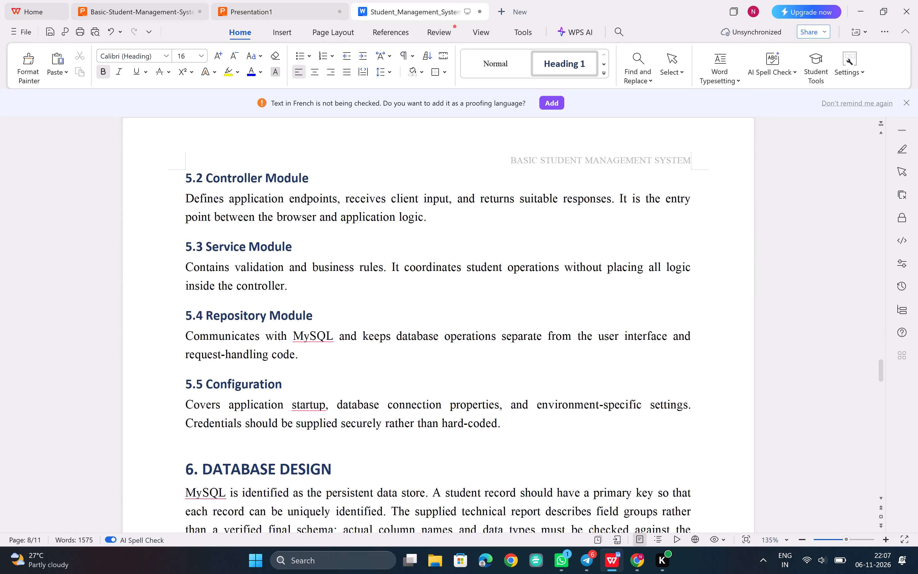
scroll(179, 501, down, 7)
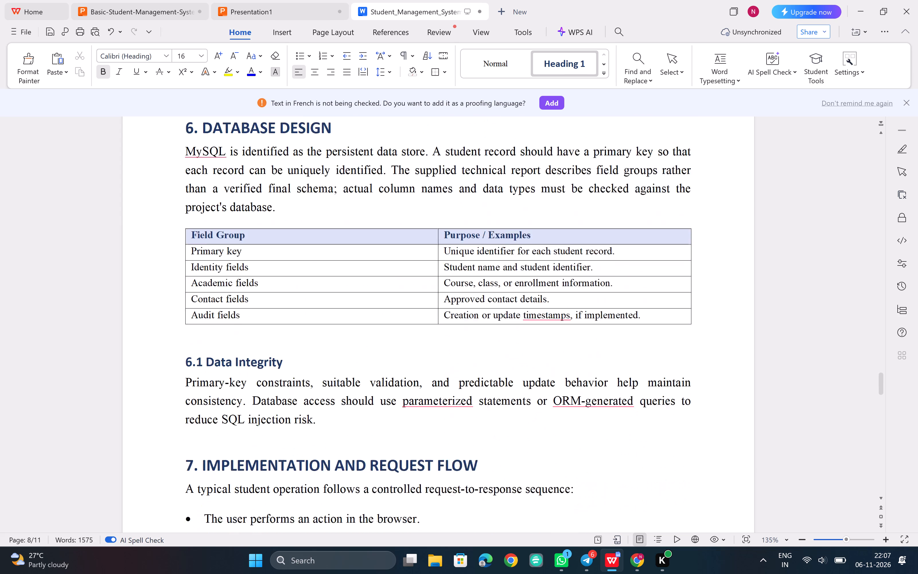
scroll(182, 495, down, 3)
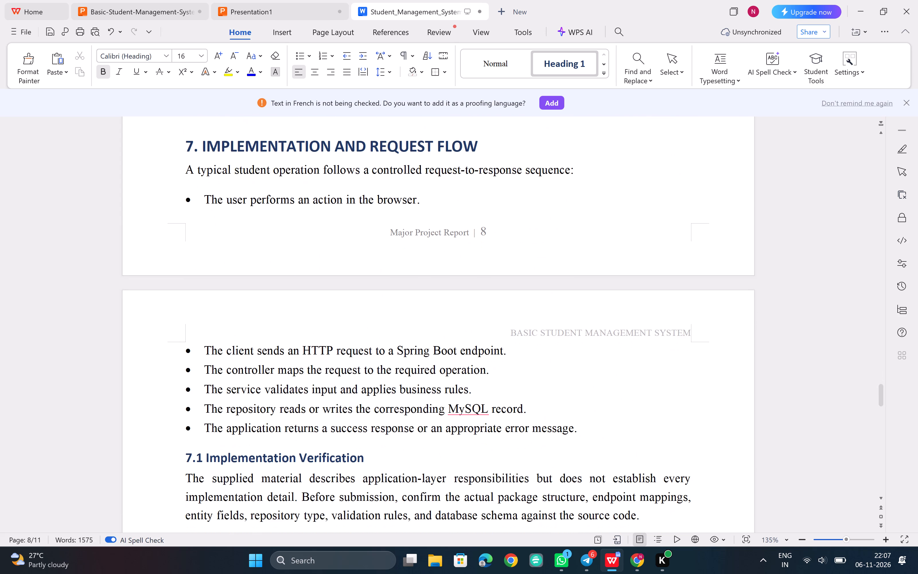
scroll(182, 495, down, 3)
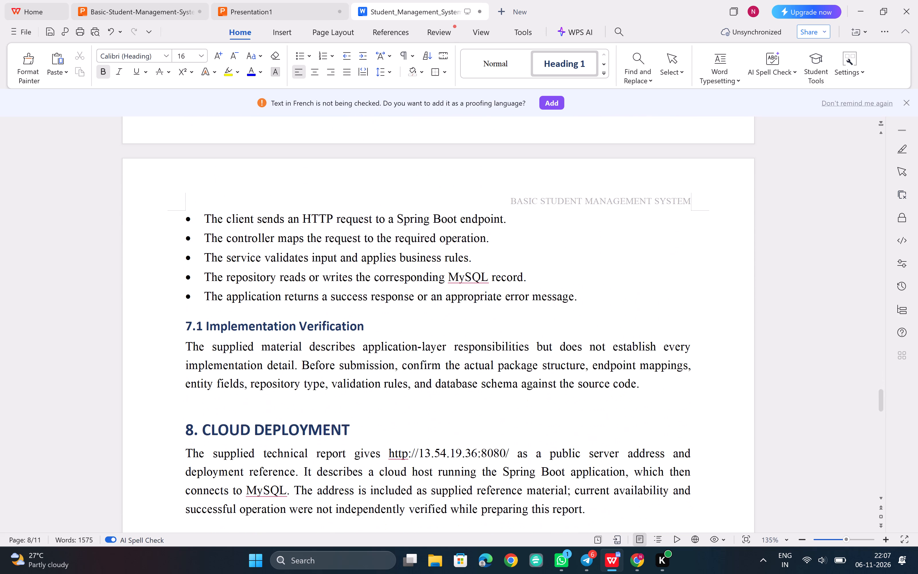
scroll(182, 495, down, 2)
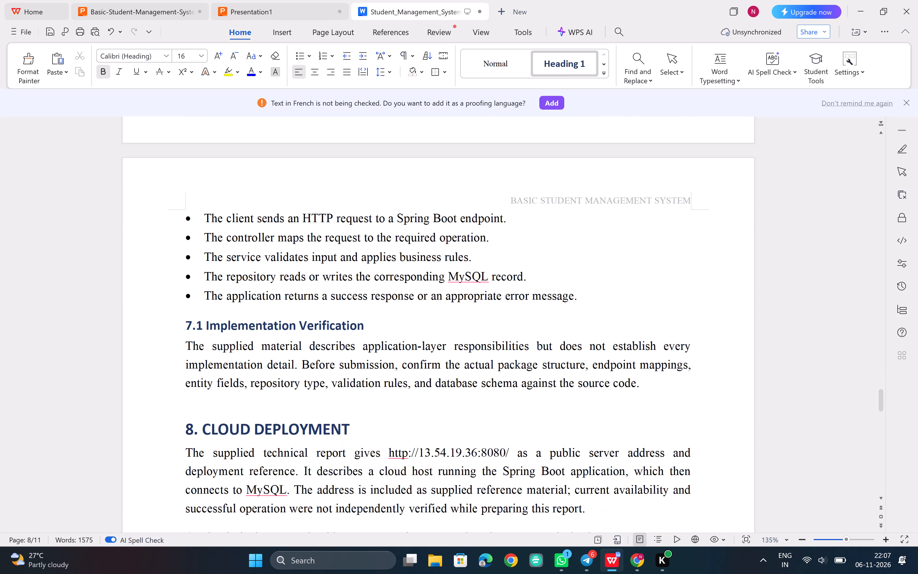
click(182, 495)
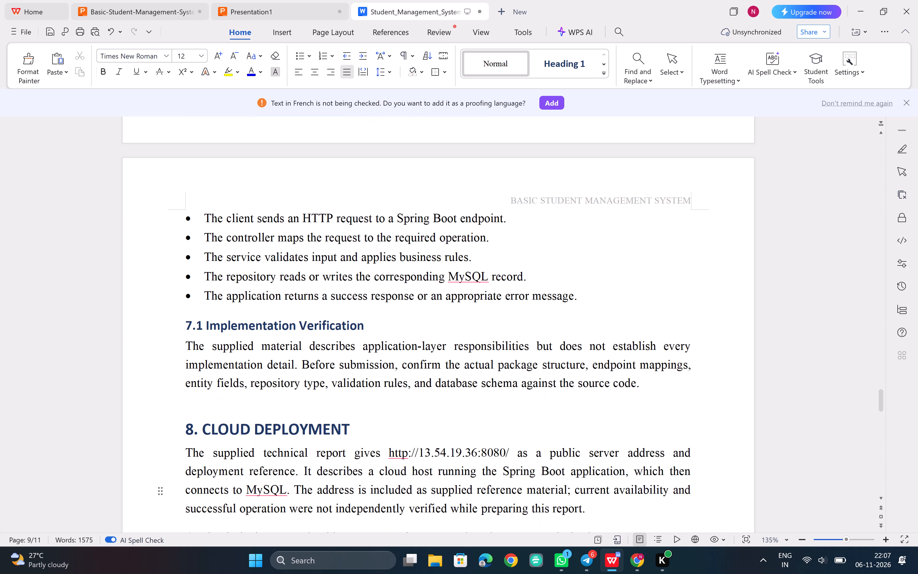
scroll(182, 495, up, 2)
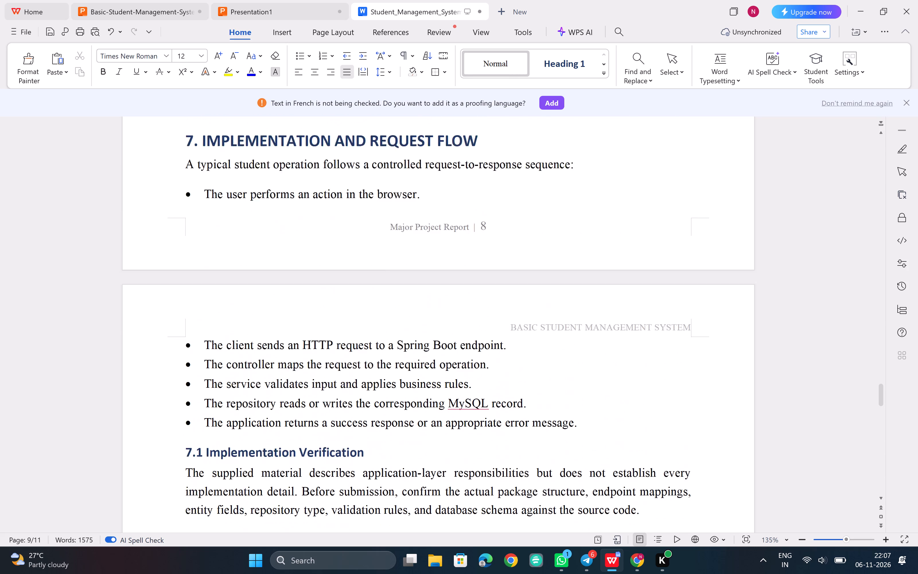
Examine the page breaks and spacing from the layer responsibility table under Figure 4.1 through to the TESTING AND SECURITY section.
scroll(182, 495, up, 1)
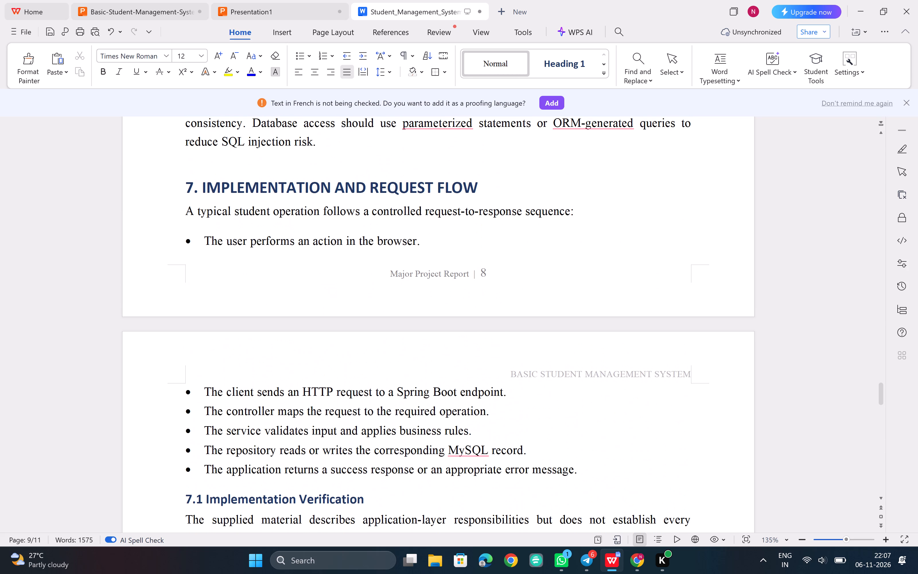
scroll(182, 495, up, 1)
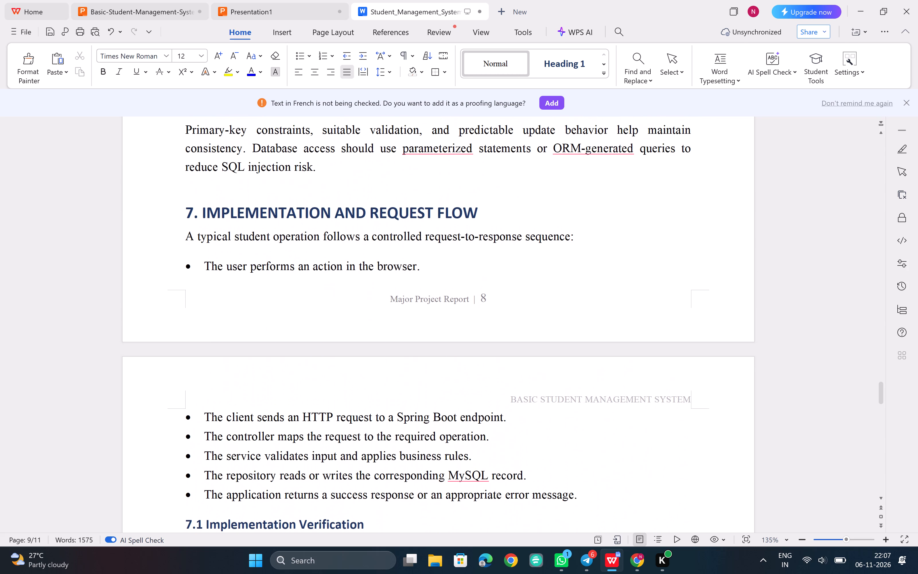
scroll(182, 495, up, 4)
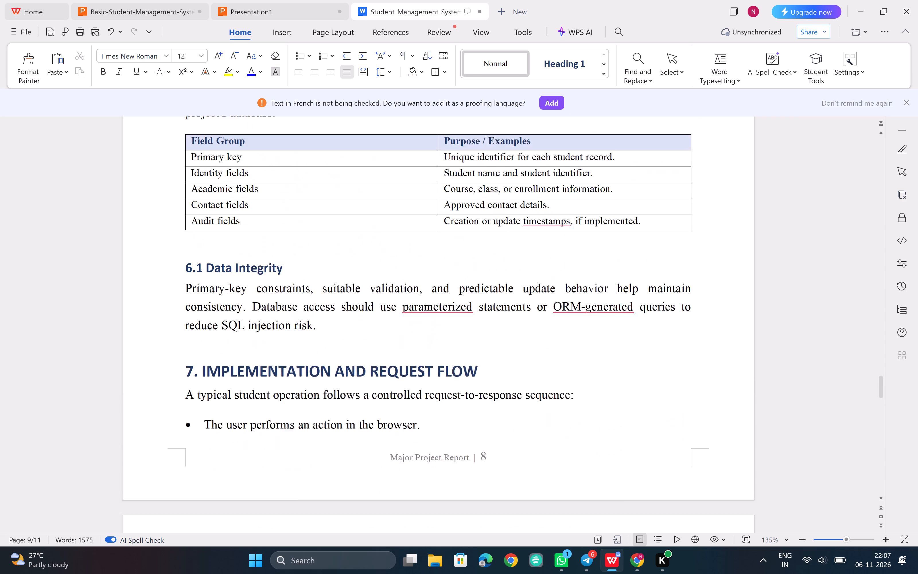
scroll(182, 495, up, 1)
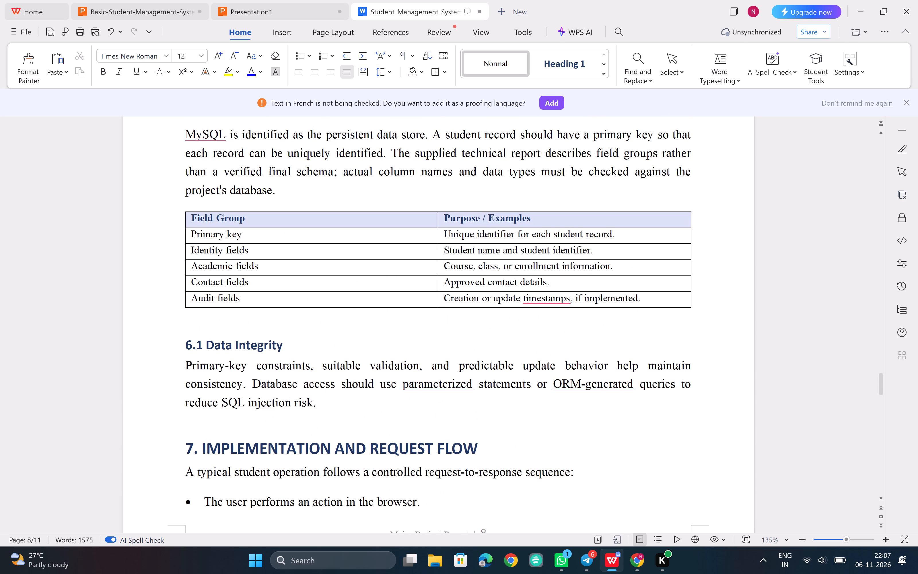
scroll(182, 495, up, 3)
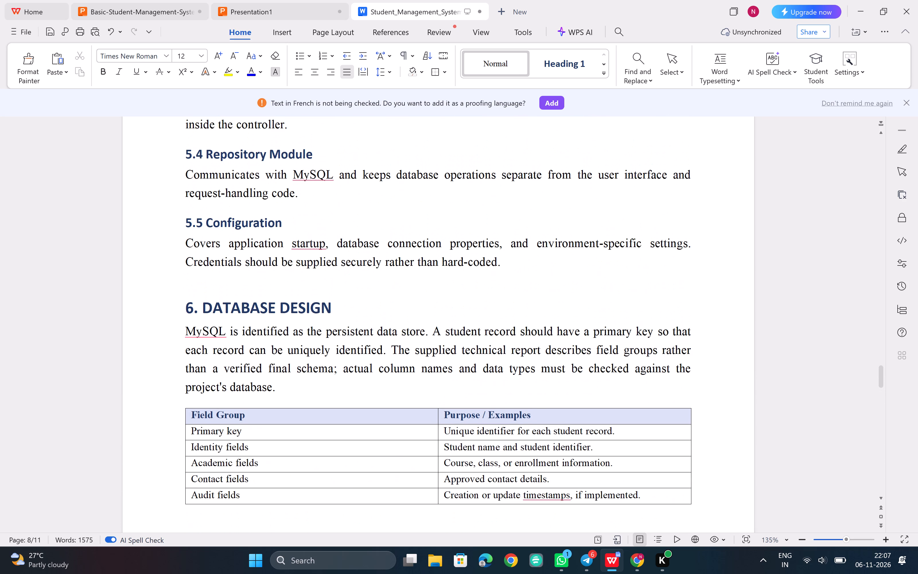
scroll(182, 495, up, 1)
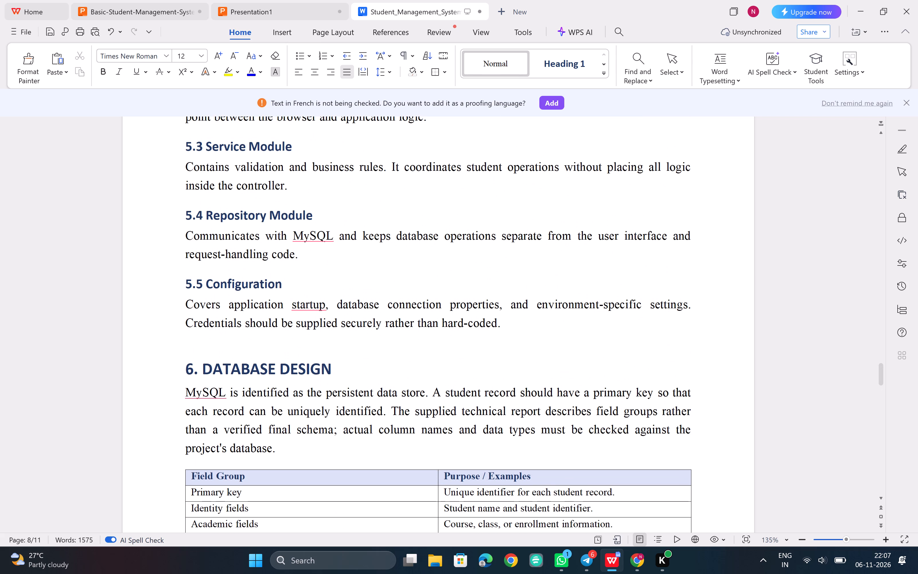
scroll(182, 495, up, 1)
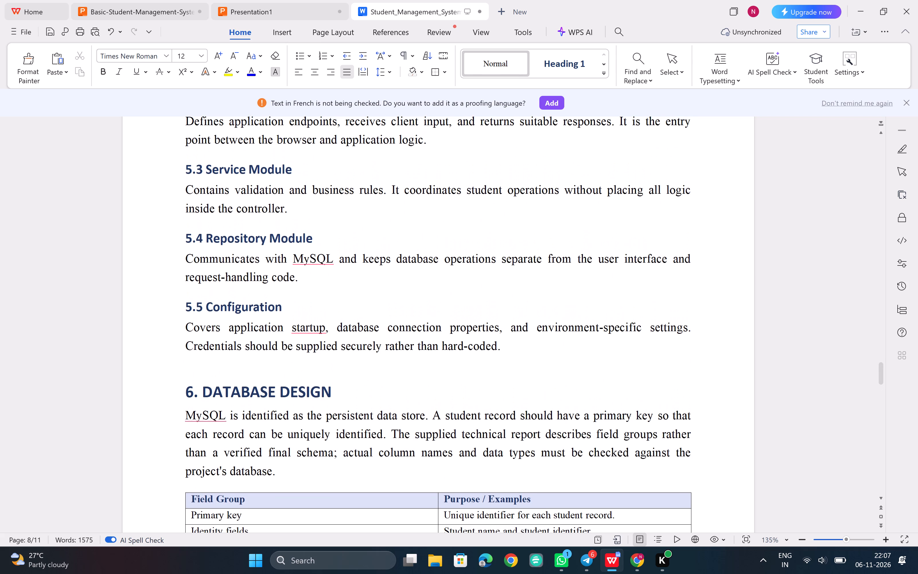
scroll(182, 495, up, 2)
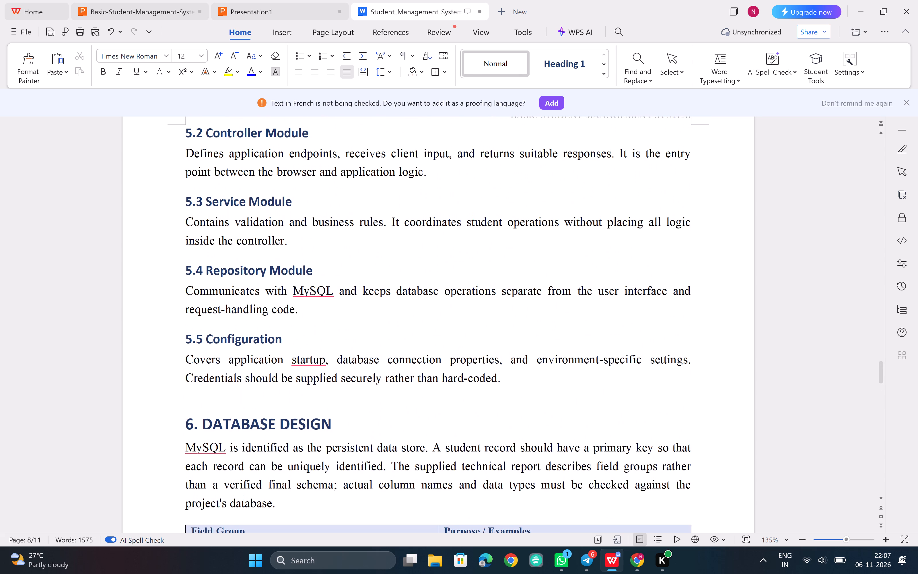
scroll(182, 495, up, 3)
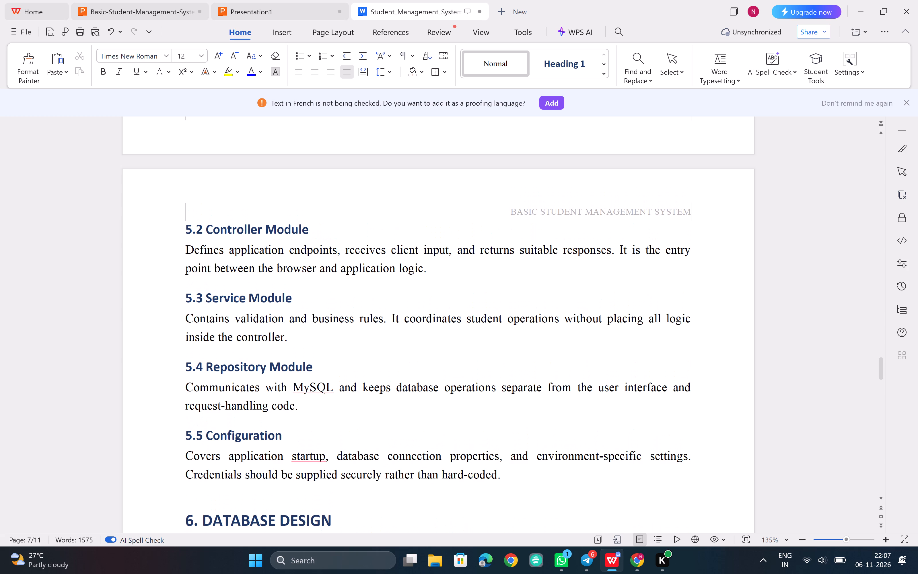
scroll(182, 495, up, 4)
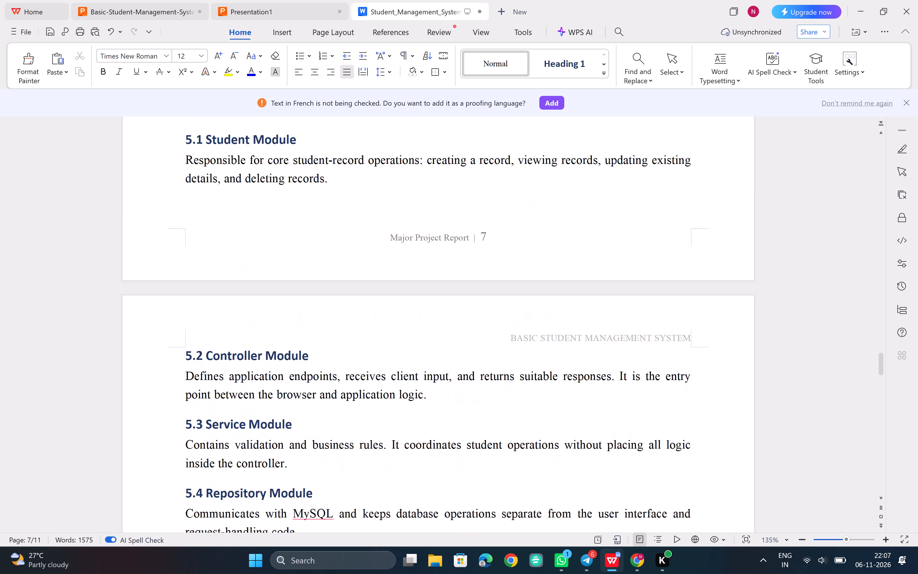
scroll(182, 495, up, 3)
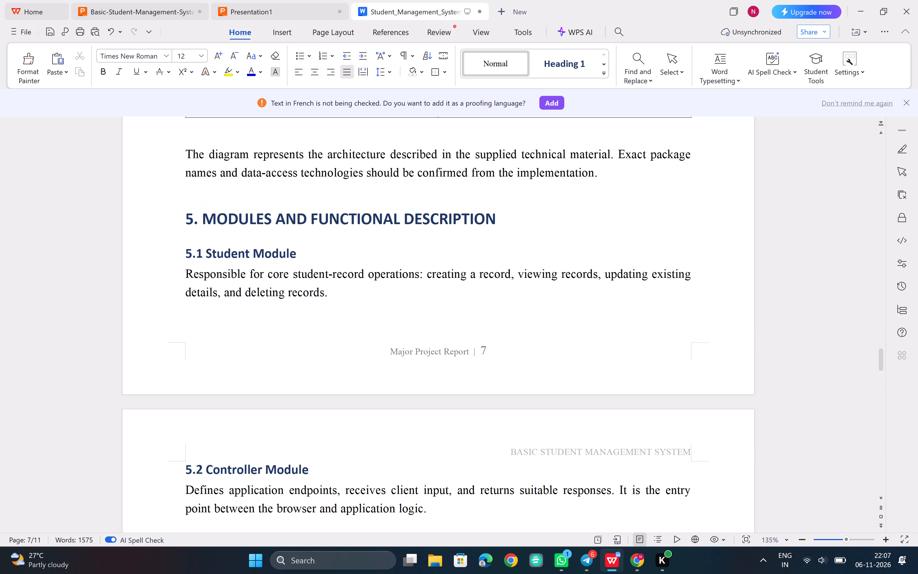
scroll(182, 495, up, 2)
scroll(182, 495, left, 1)
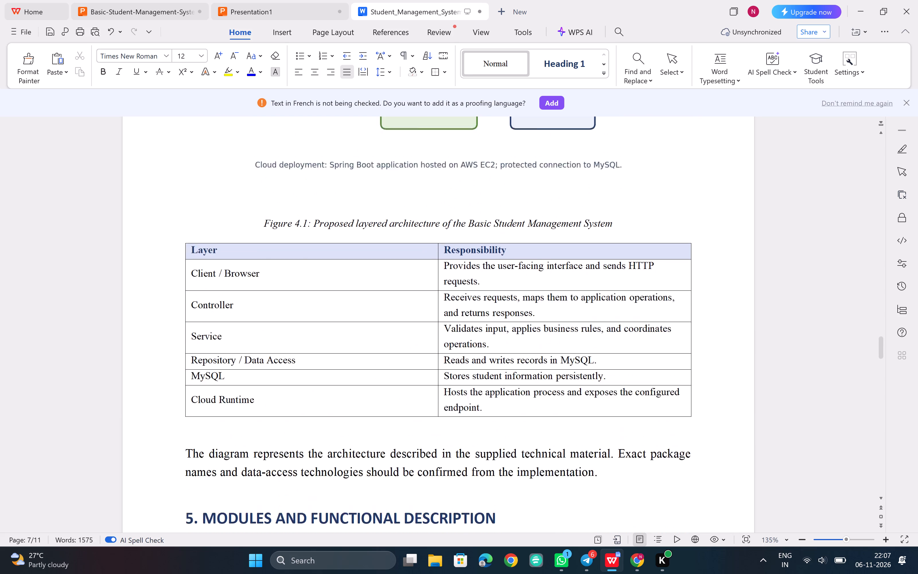
scroll(182, 495, left, 2)
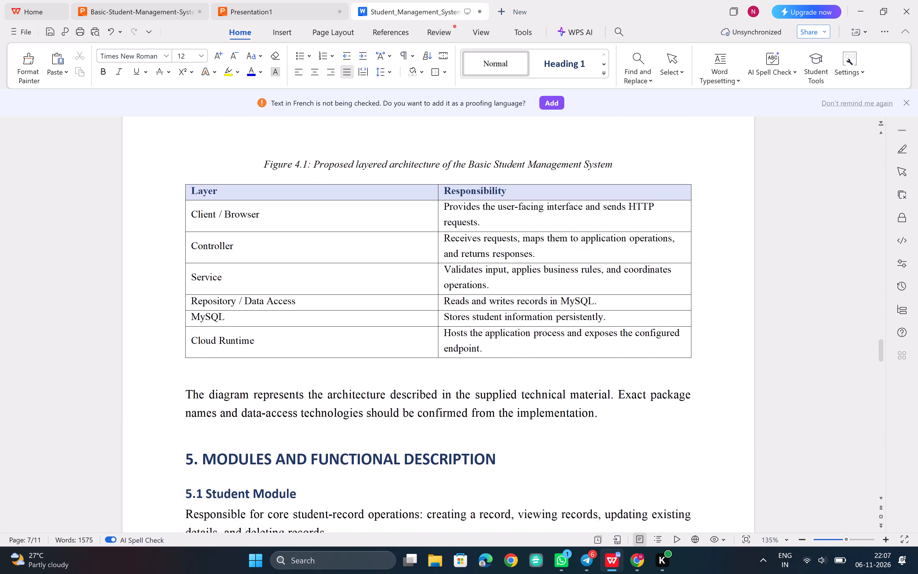
scroll(182, 495, down, 5)
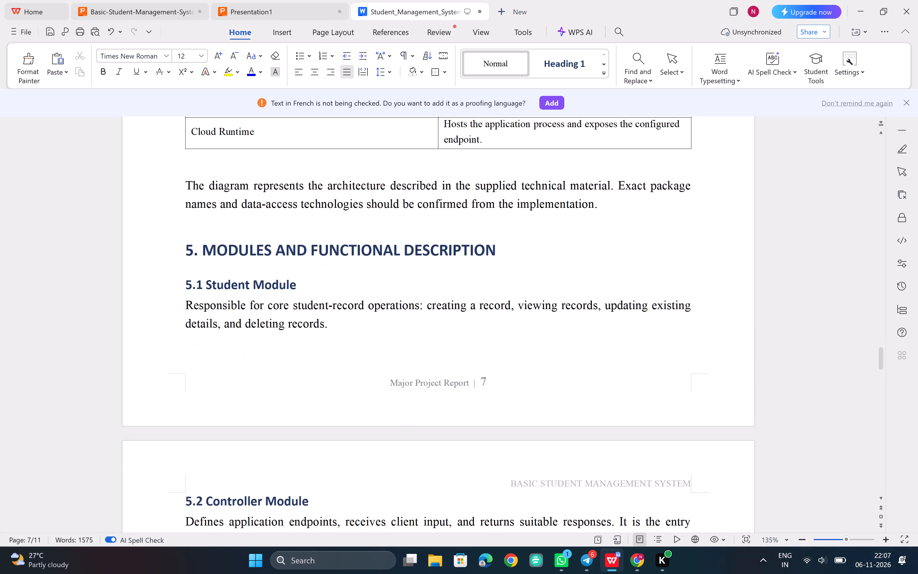
scroll(182, 495, down, 7)
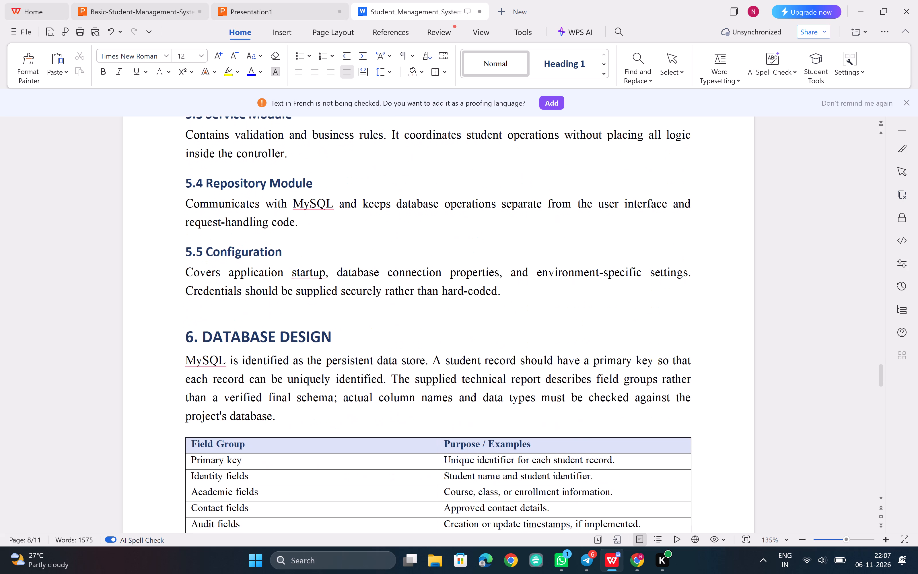
scroll(182, 495, down, 4)
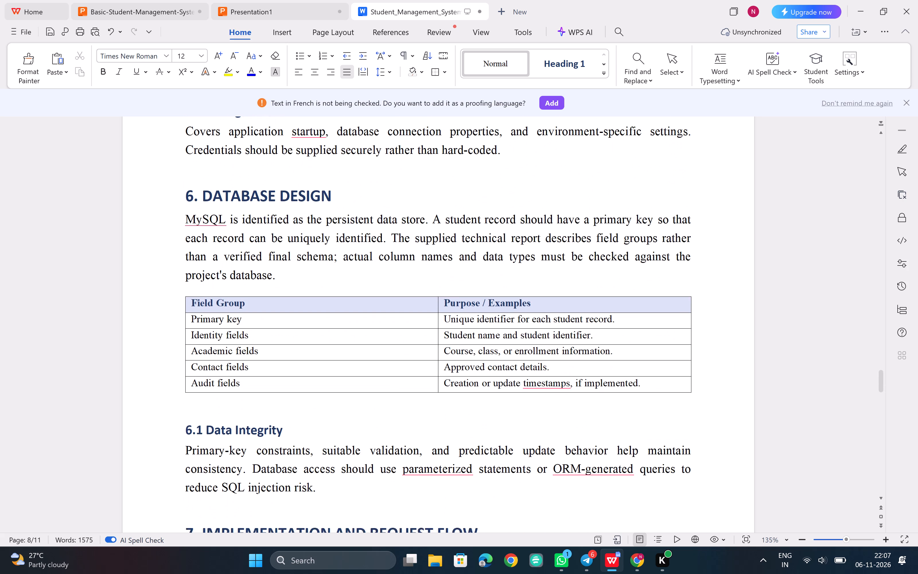
scroll(182, 495, down, 5)
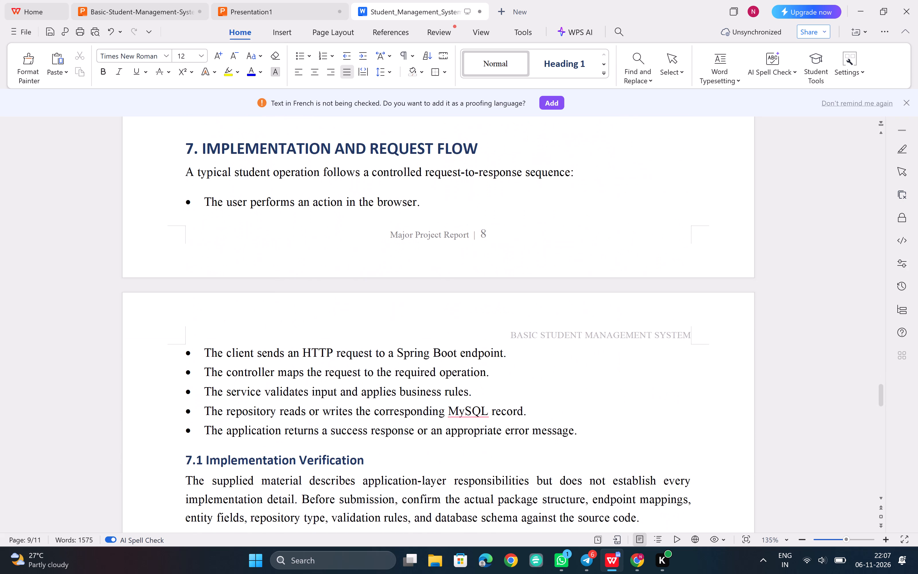
scroll(182, 495, down, 4)
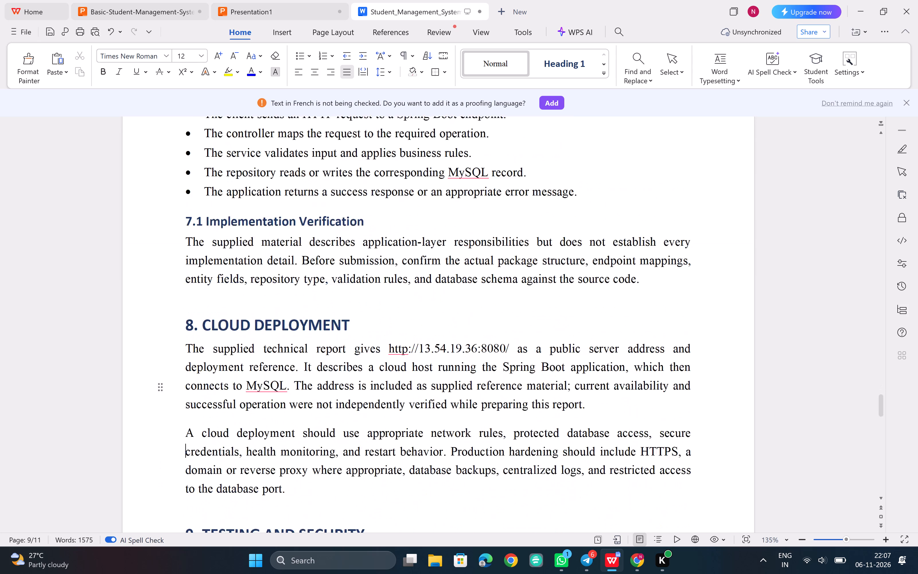
scroll(182, 495, down, 1)
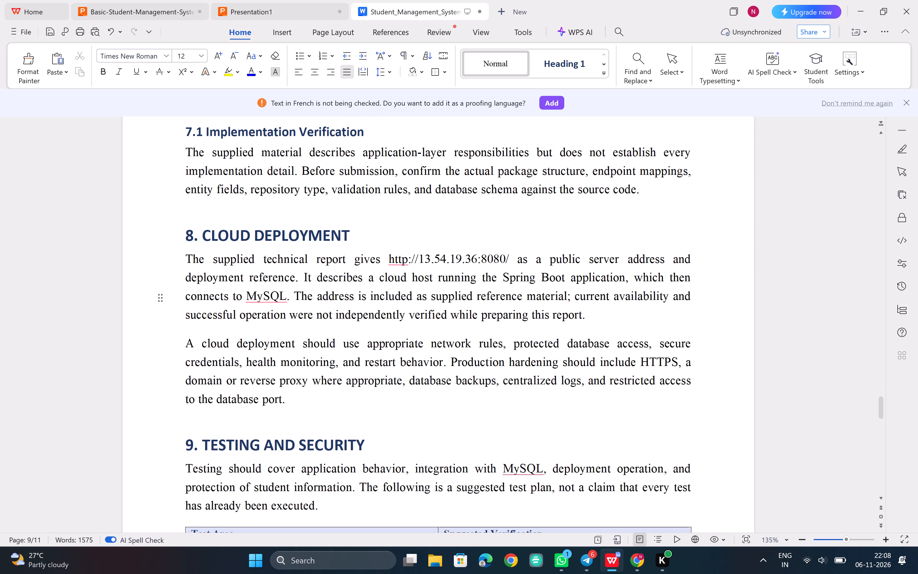
drag(509, 261, 387, 260)
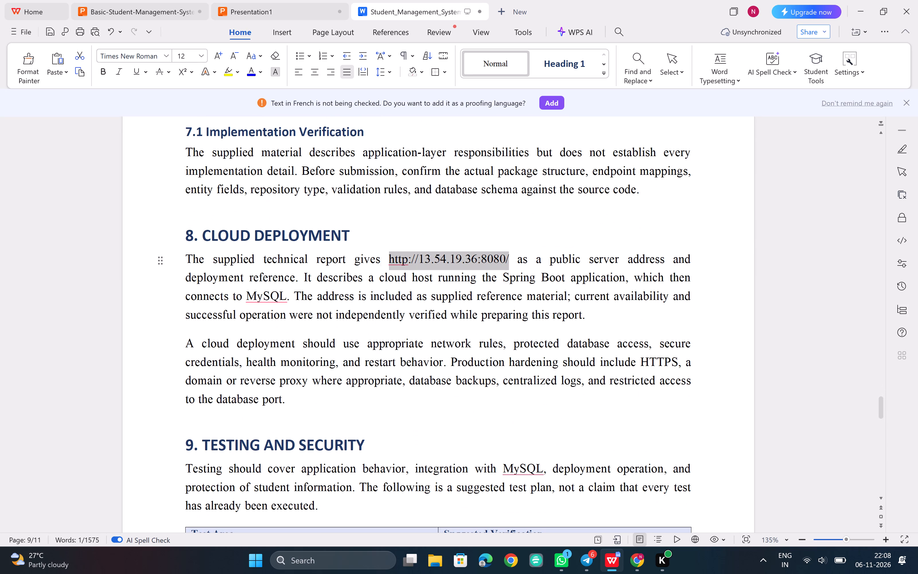
drag(387, 260, 388, 259)
key(ctrl+c)
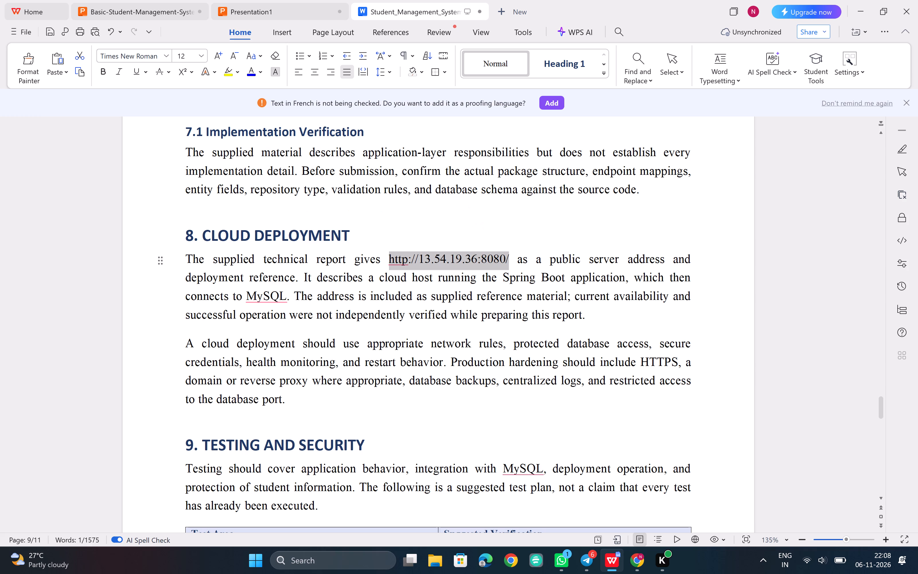
click(636, 561)
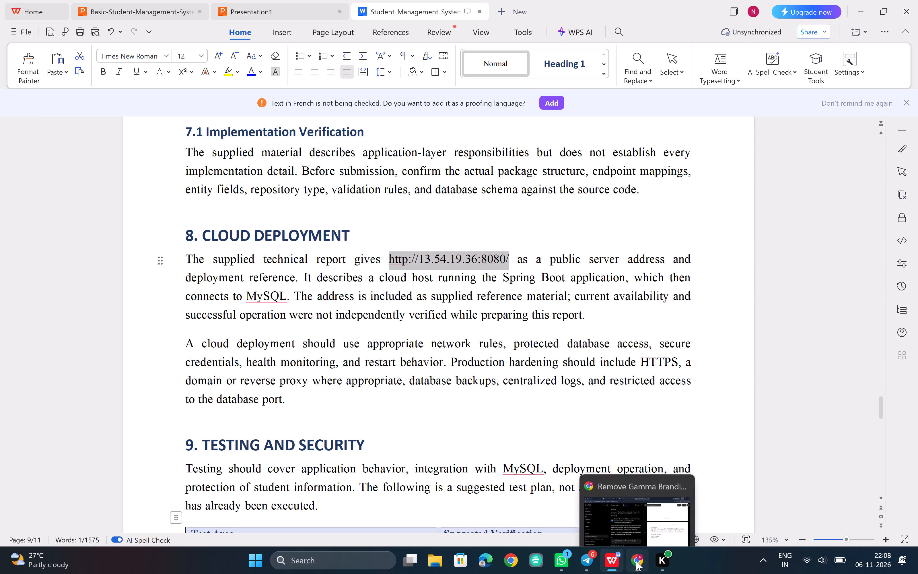
click(582, 11)
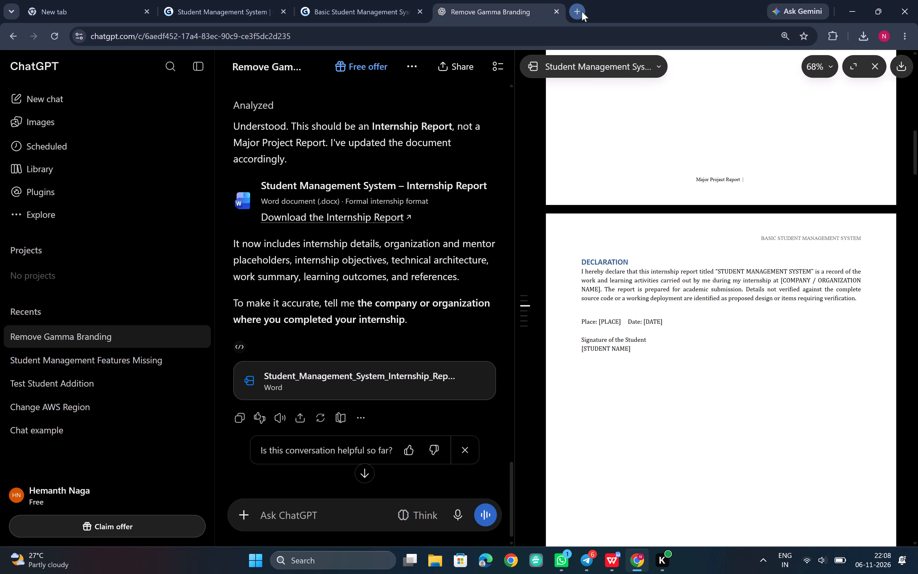
click(577, 35)
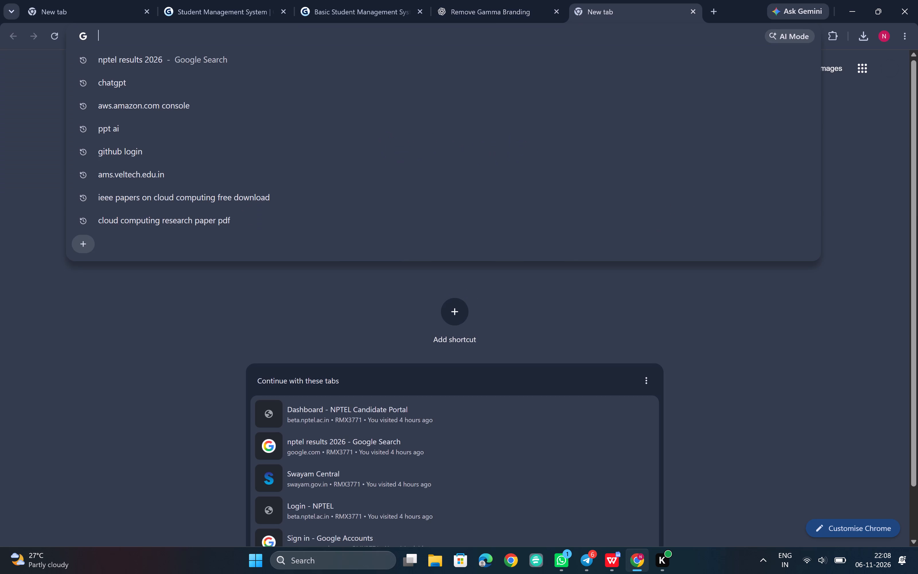
key(ctrl+v)
key(Return)
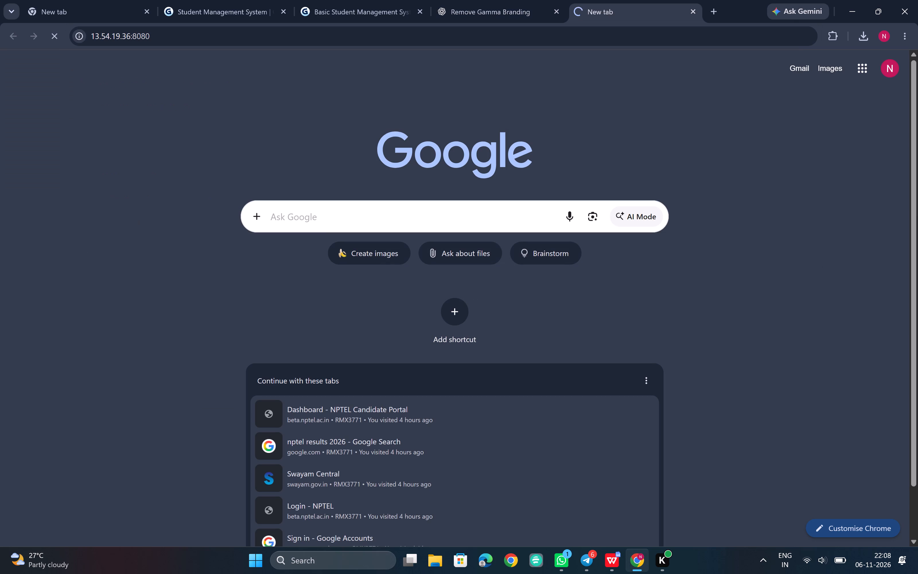
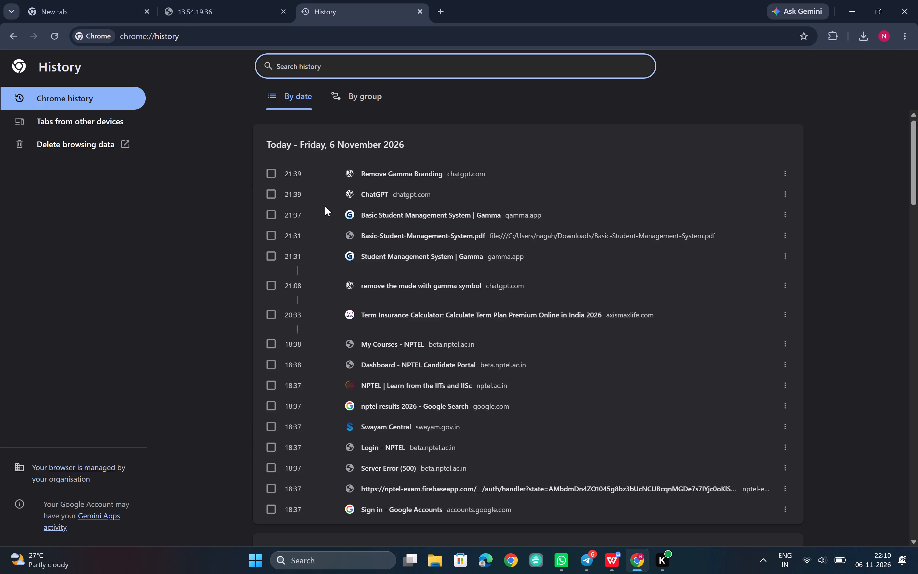
scroll(322, 205, down, 11)
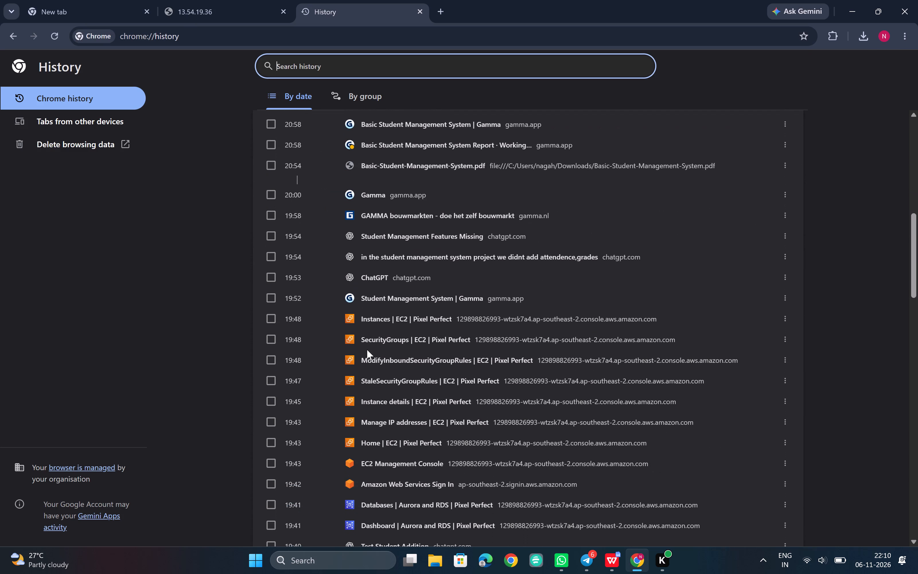
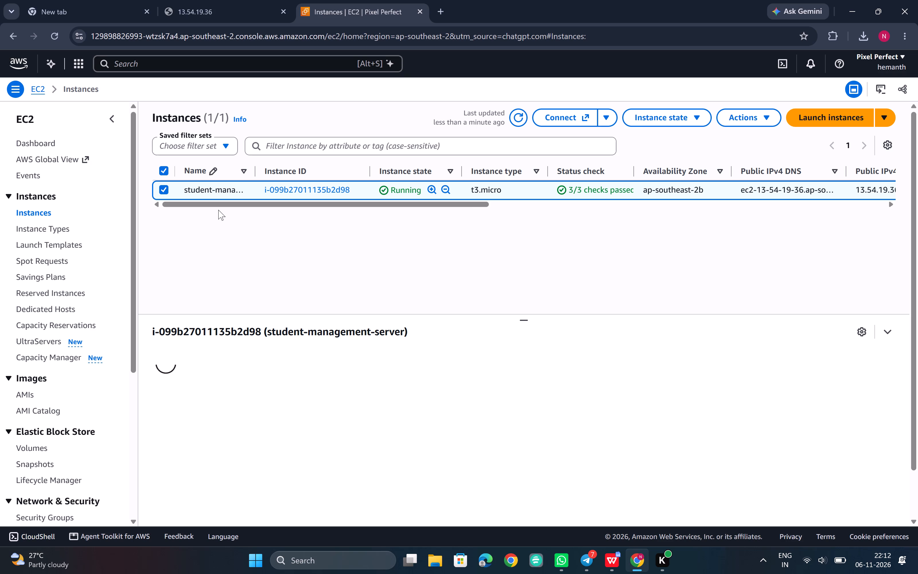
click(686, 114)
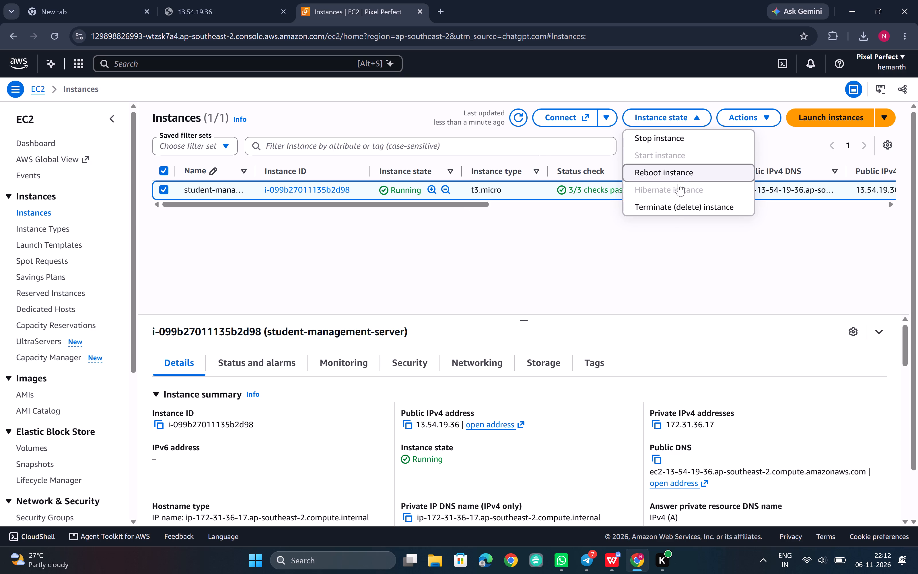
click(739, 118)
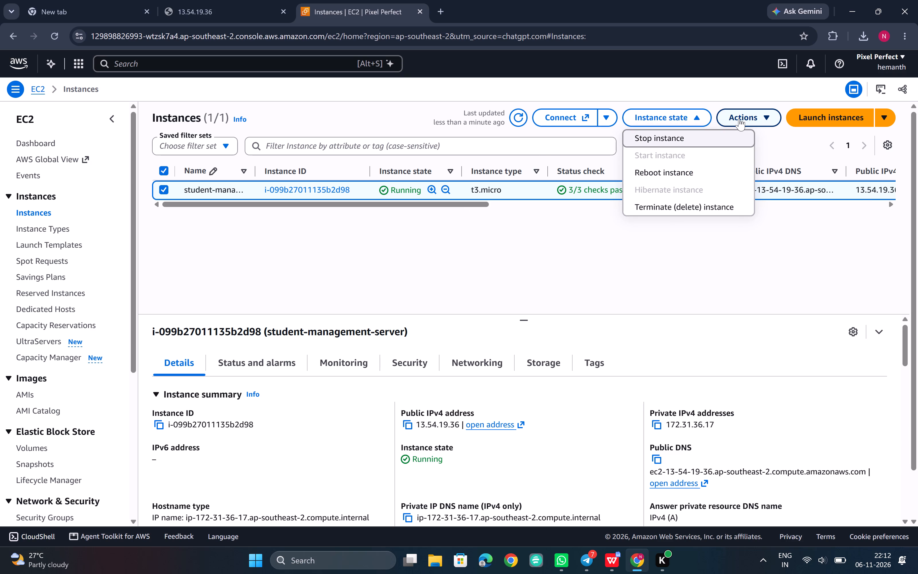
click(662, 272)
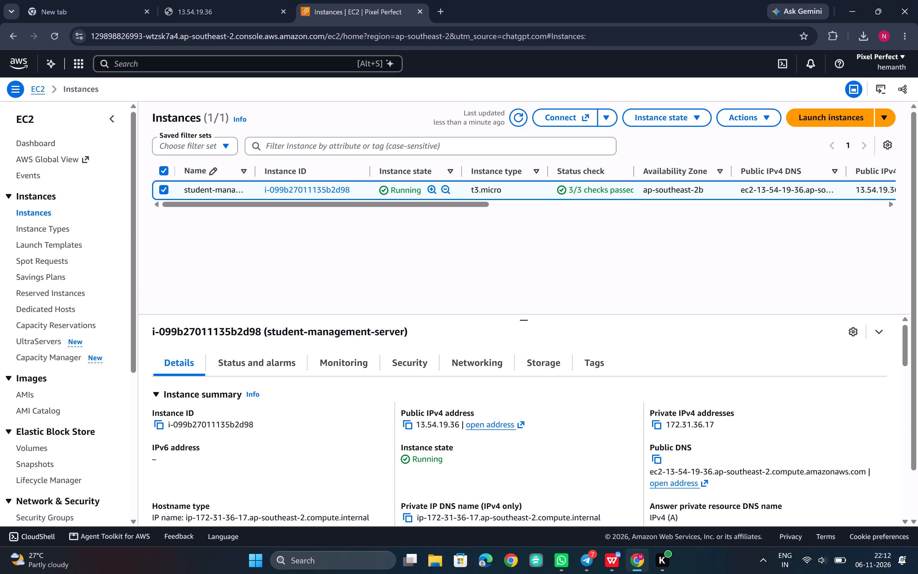
Open the public IPv4 address and the public DNS address of the student-management-server instance in separate tabs.
click(472, 426)
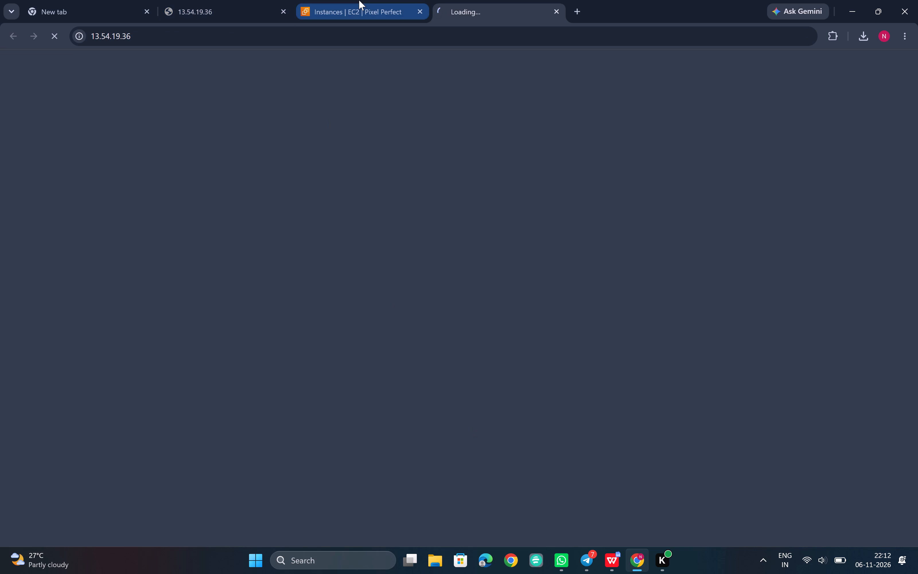
click(359, 0)
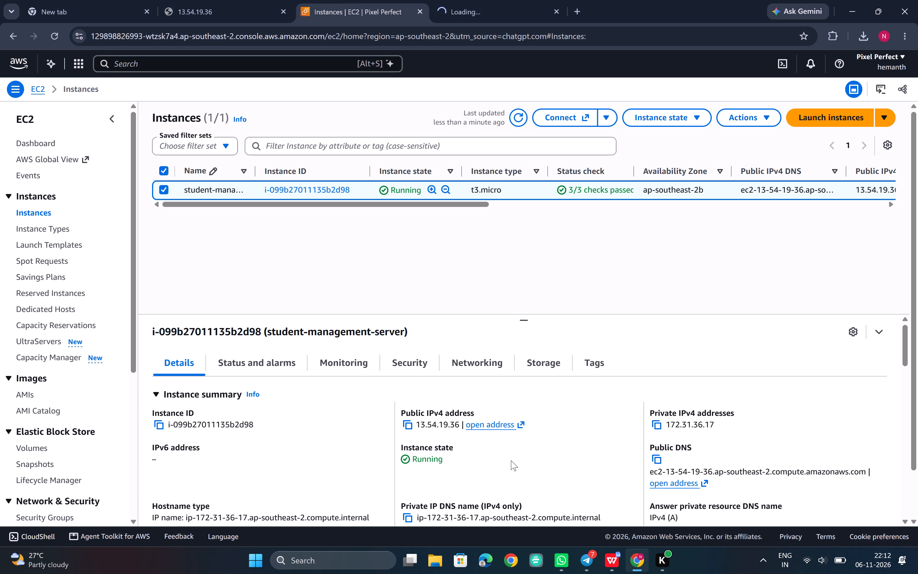
scroll(511, 460, down, 1)
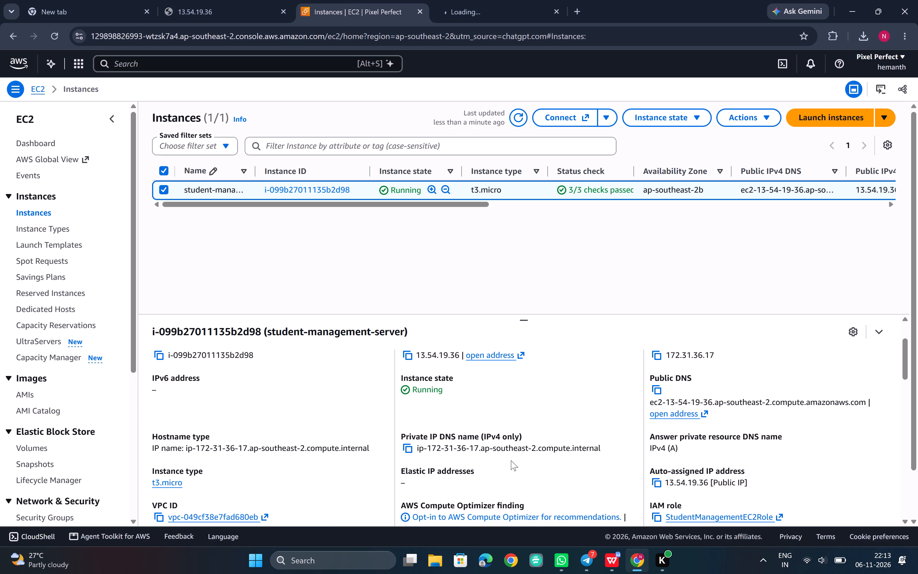
scroll(511, 460, down, 1)
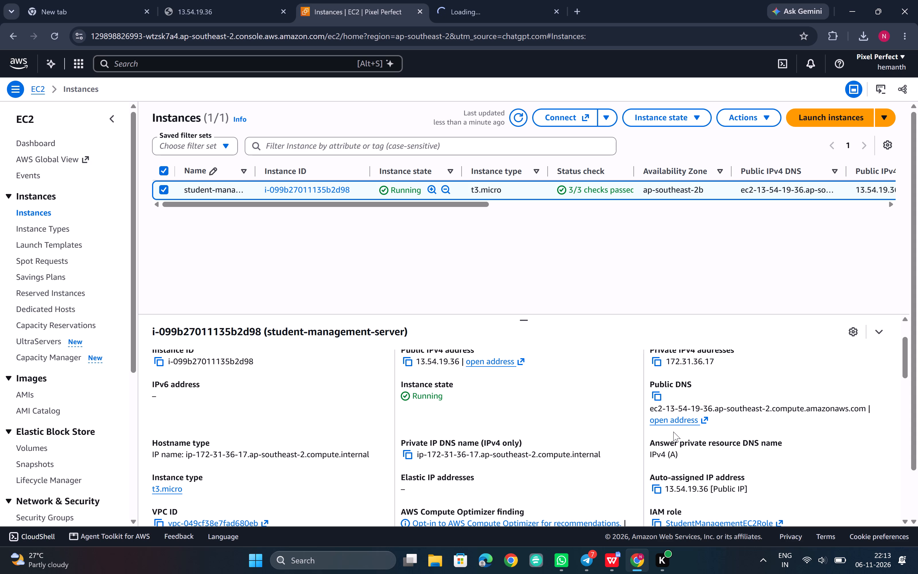
click(673, 421)
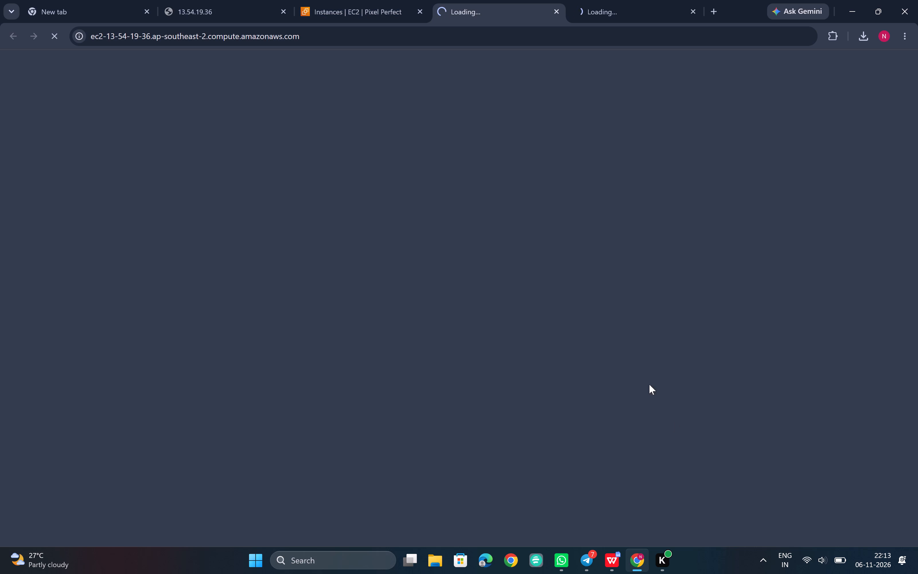
click(627, 19)
click(497, 13)
click(366, 3)
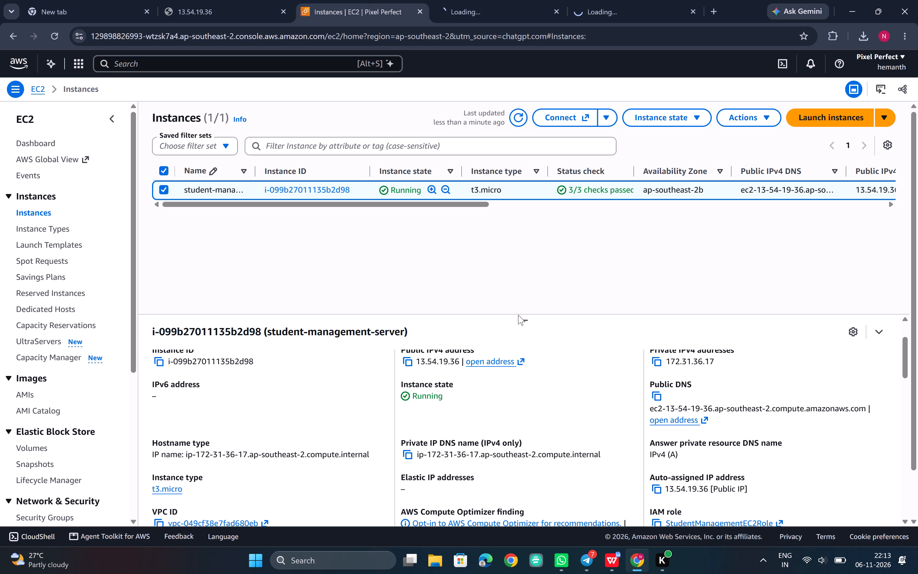
Examine the instance summary and instance details of student-management-server in the EC2 console.
scroll(569, 391, down, 1)
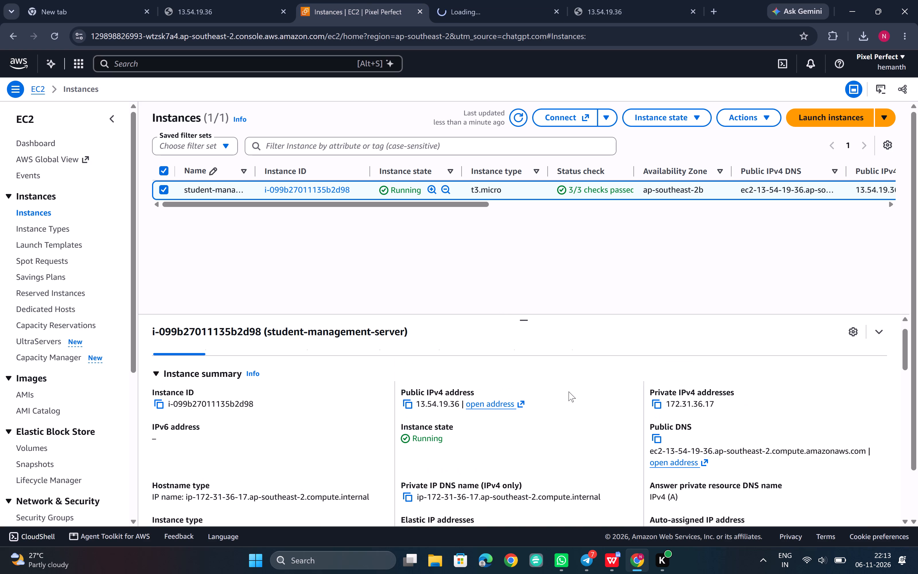
scroll(569, 391, down, 4)
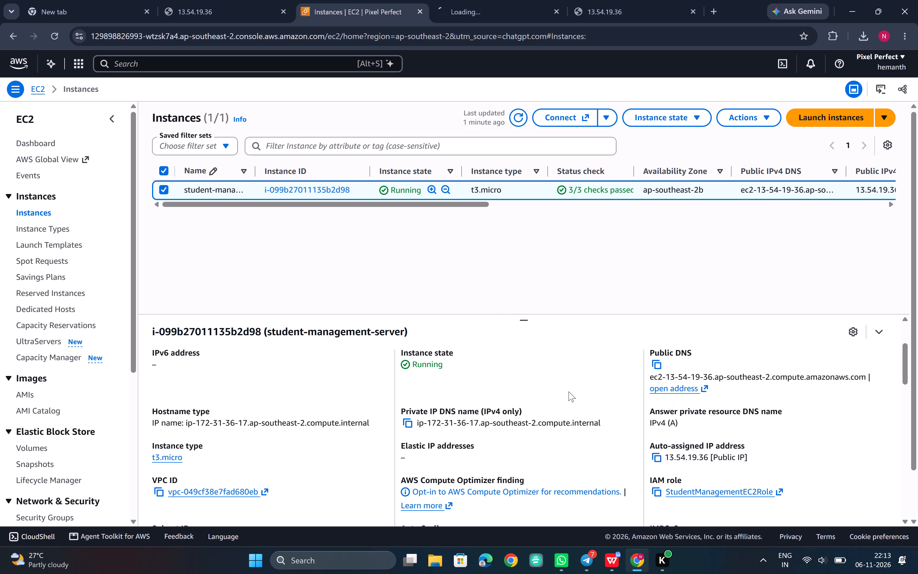
scroll(569, 391, down, 2)
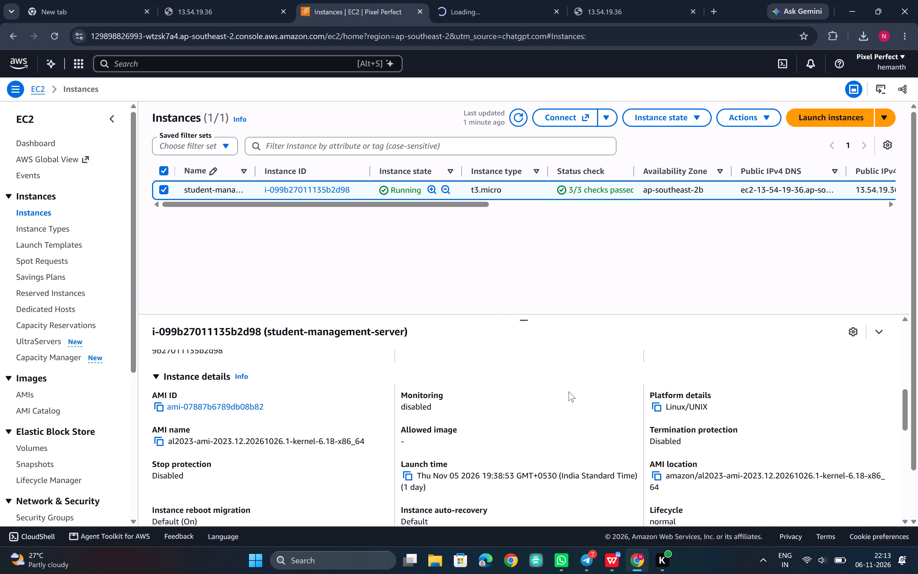
scroll(569, 391, up, 7)
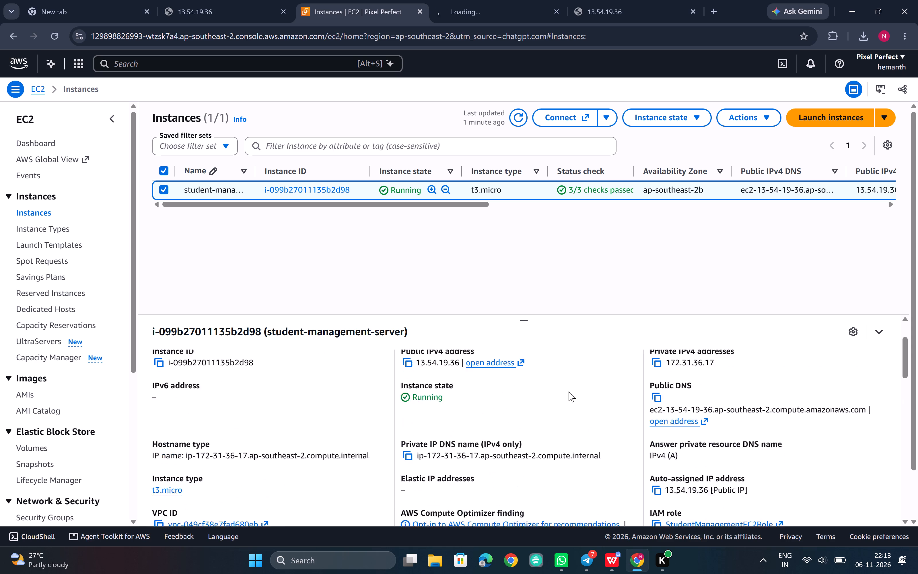
scroll(569, 391, up, 2)
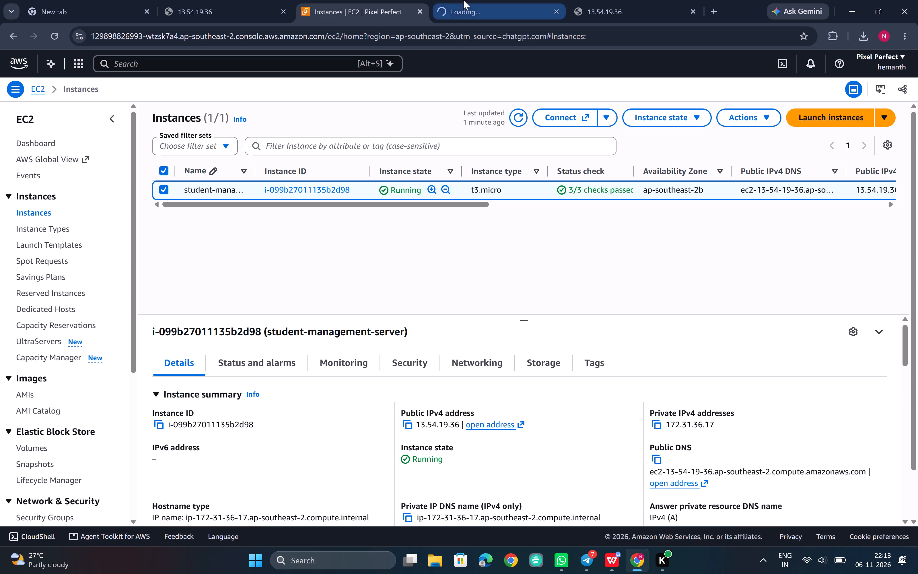
Check the two opened instance address tabs, reload the 13.54.19.36 page and close its tab.
click(463, 0)
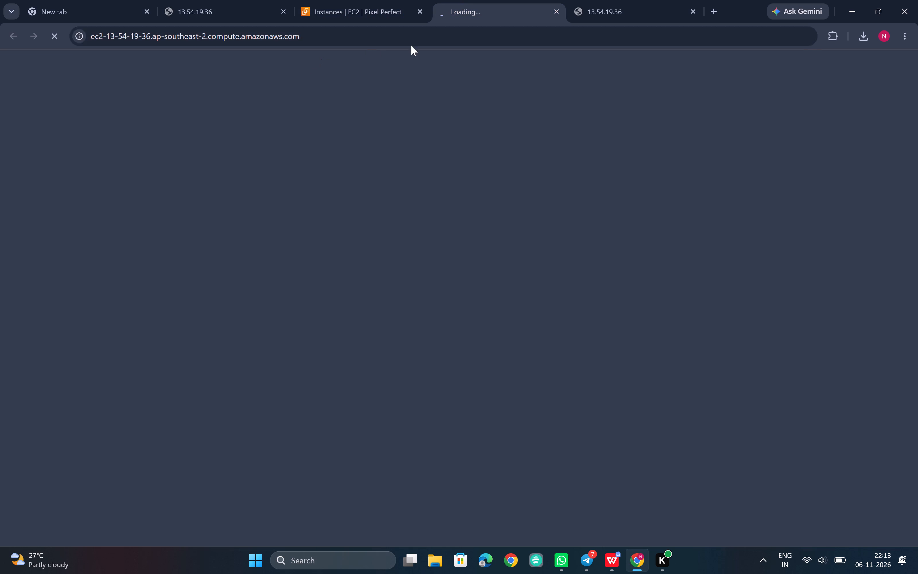
click(589, 8)
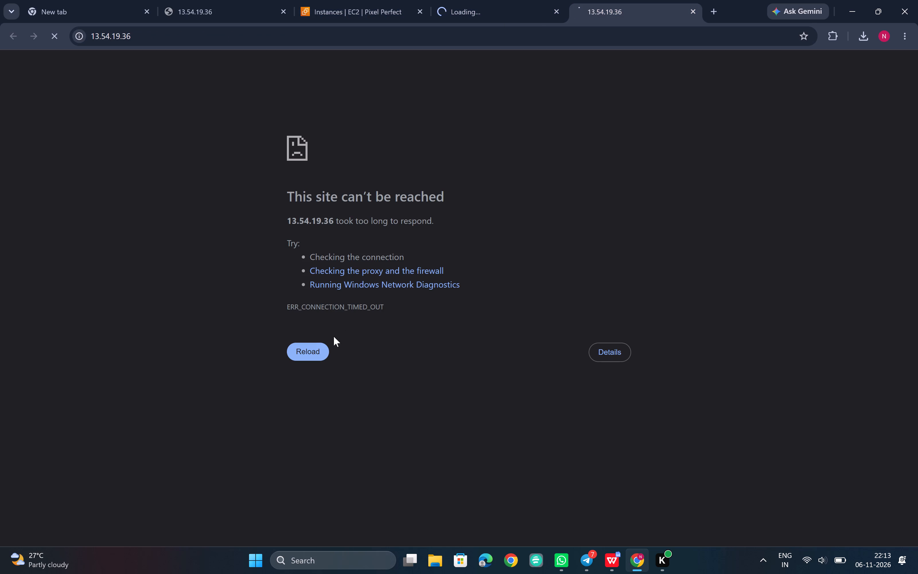
click(313, 348)
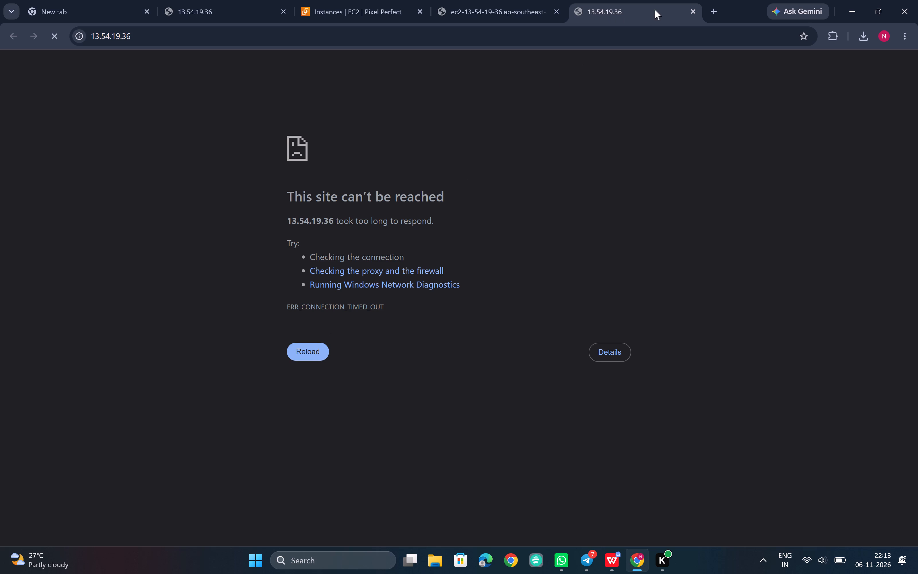
click(691, 7)
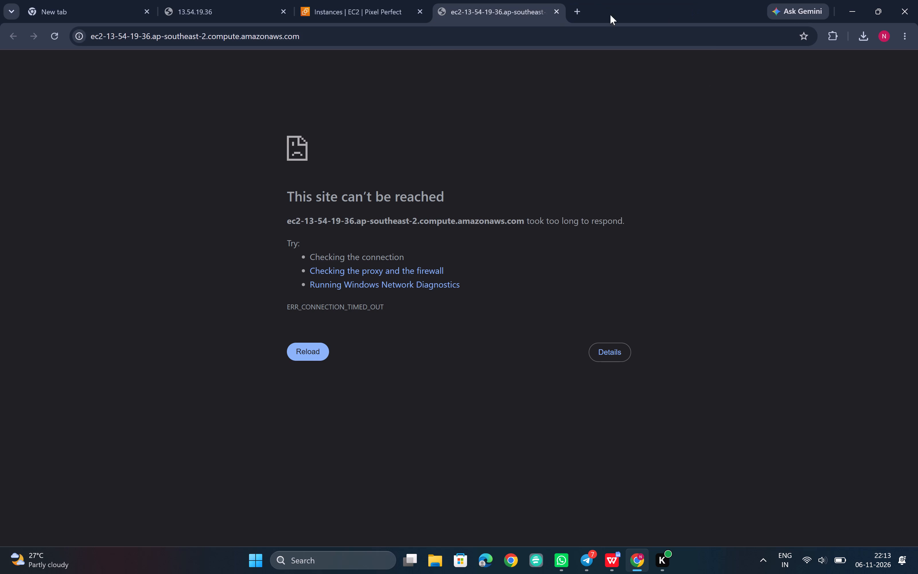
Return to the EC2 Instances list and stop the student-management-server instance.
click(325, 18)
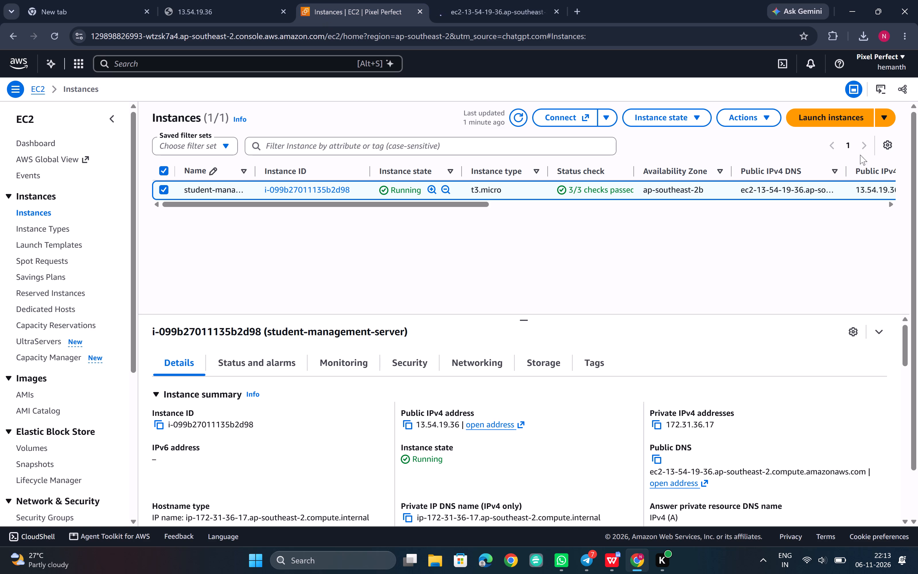
click(655, 122)
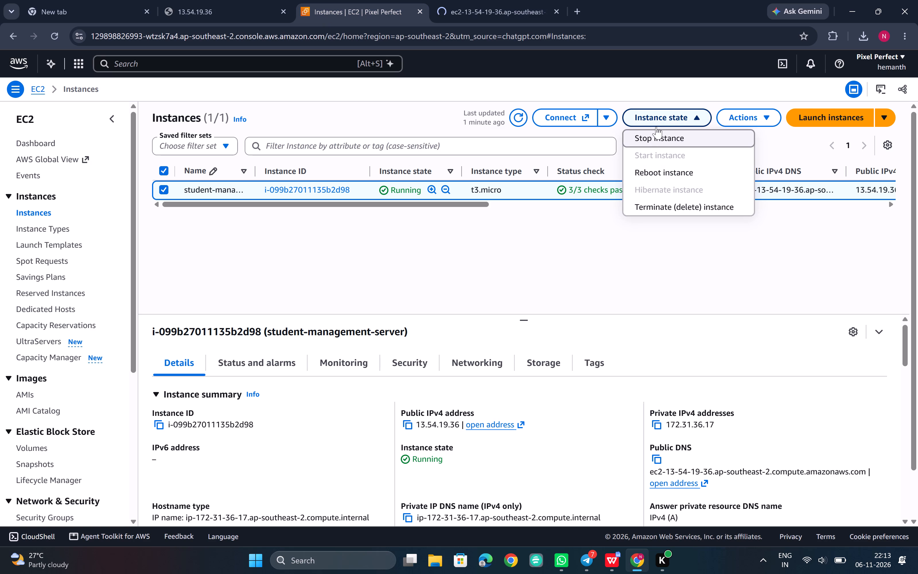
click(656, 131)
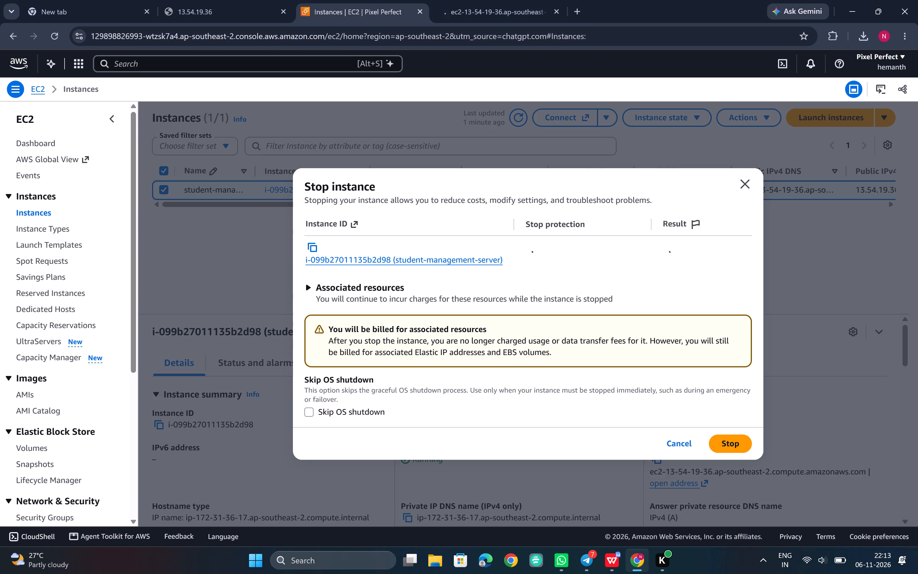
click(743, 441)
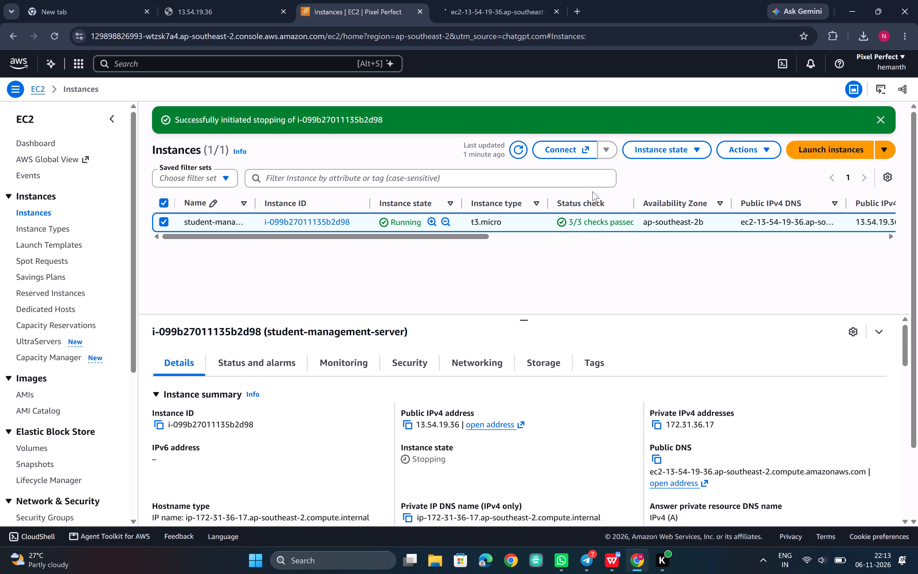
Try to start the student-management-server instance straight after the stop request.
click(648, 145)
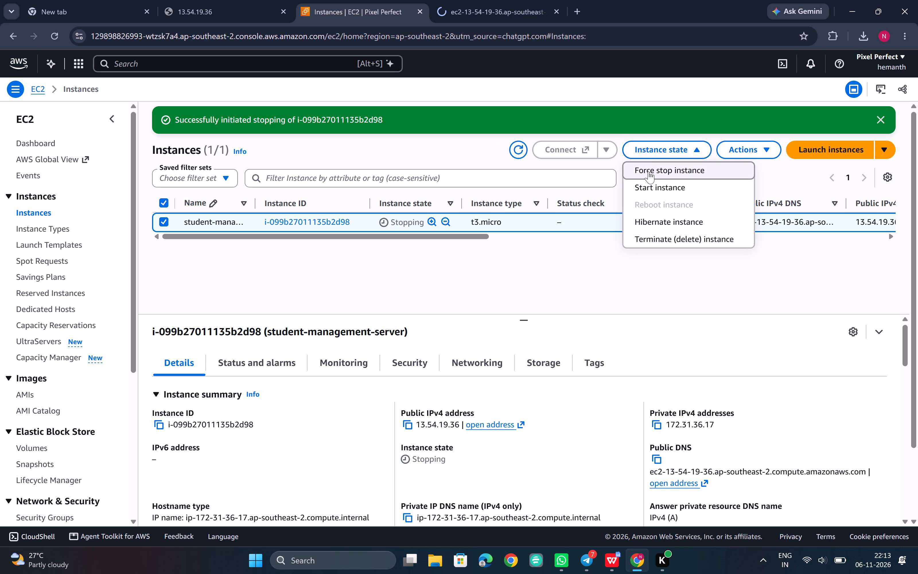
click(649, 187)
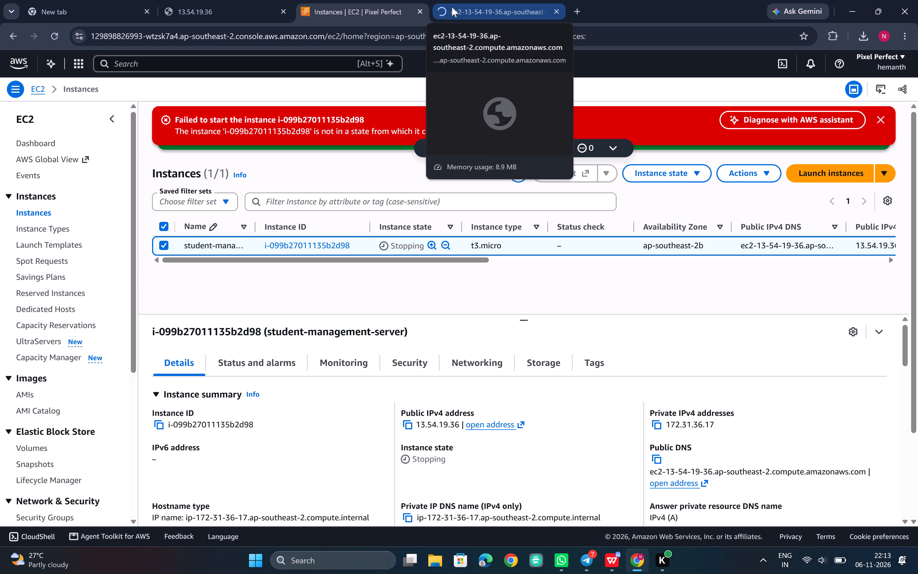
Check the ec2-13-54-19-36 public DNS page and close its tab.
click(462, 9)
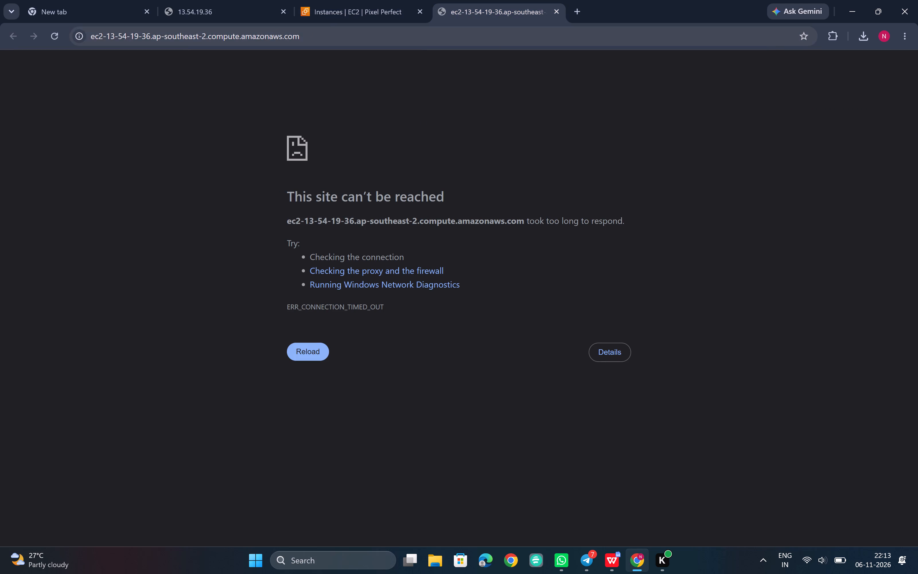
click(558, 11)
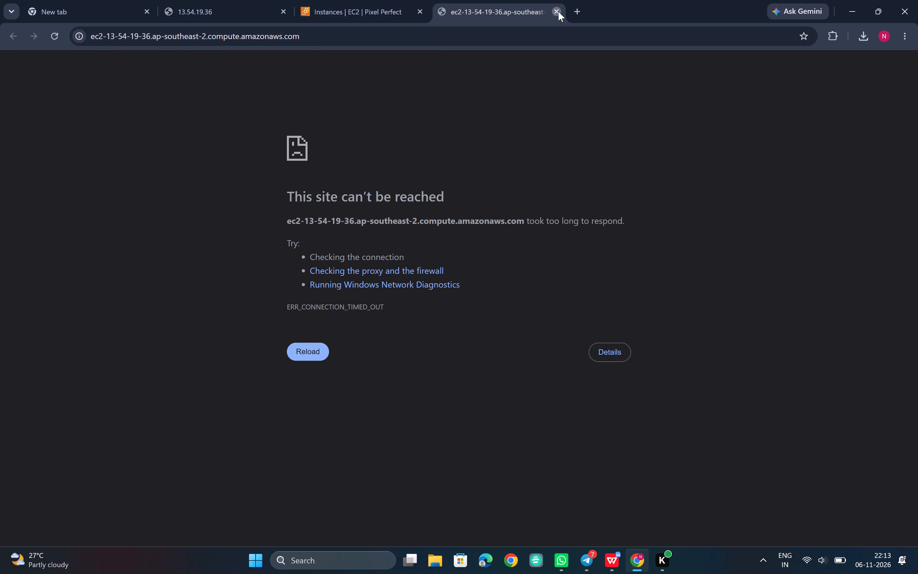
Reload the EC2 Instances page, select the student-management-server instance and start it.
click(53, 36)
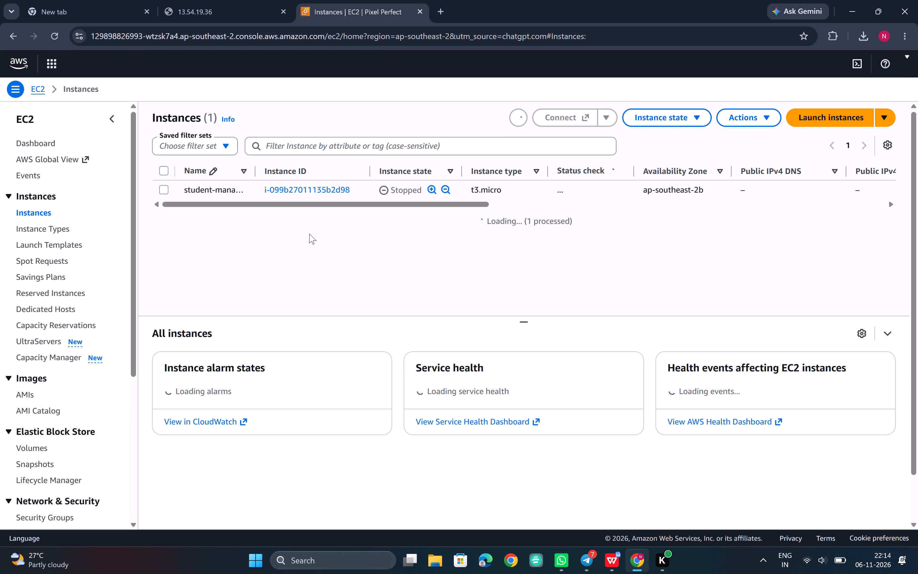
click(679, 110)
click(488, 247)
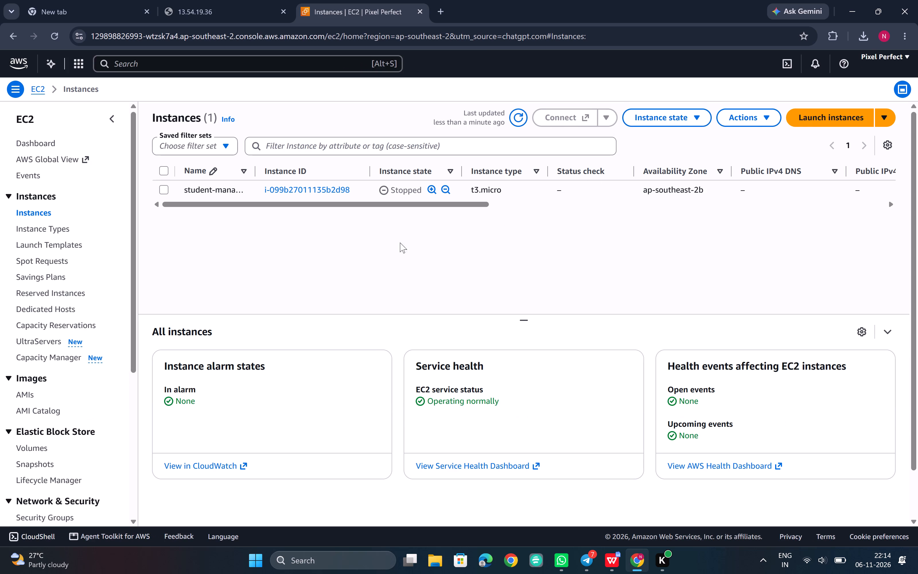
click(162, 191)
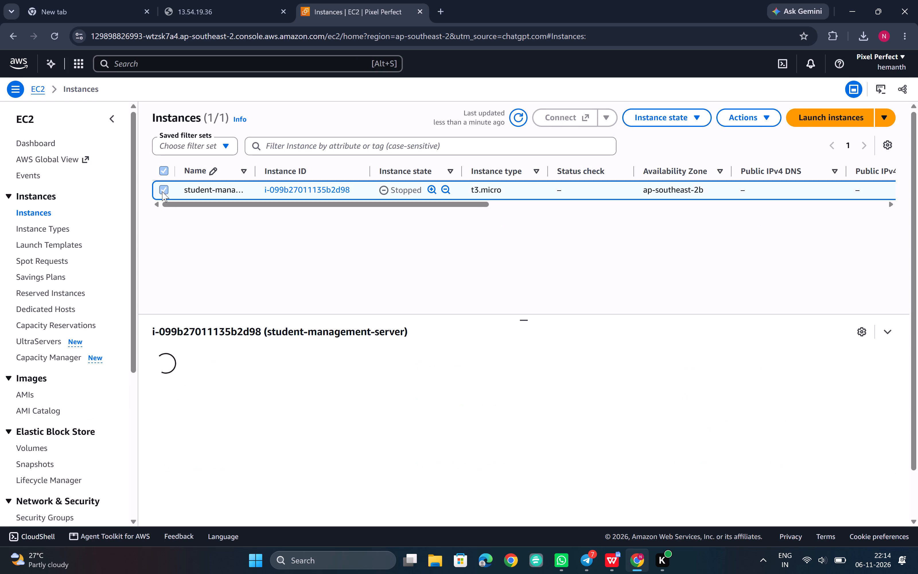
click(645, 120)
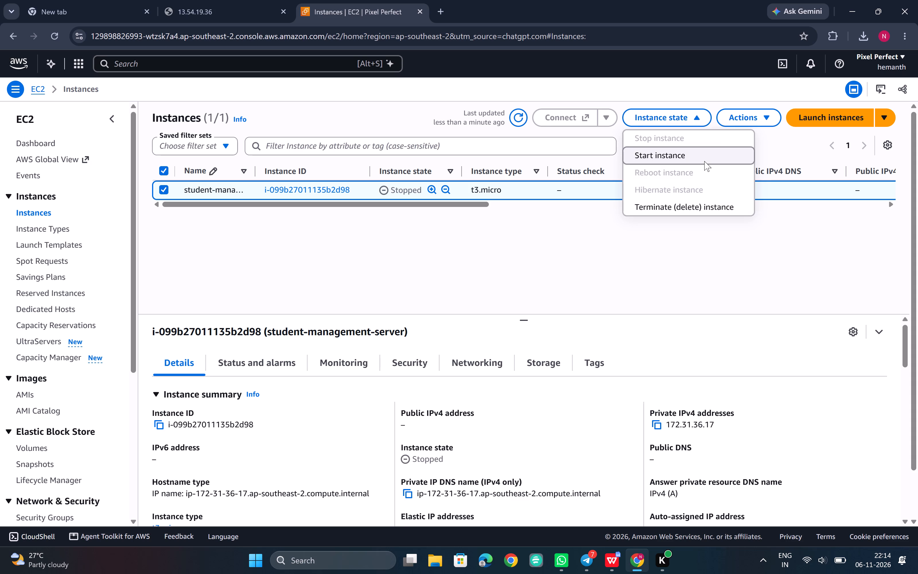
click(704, 161)
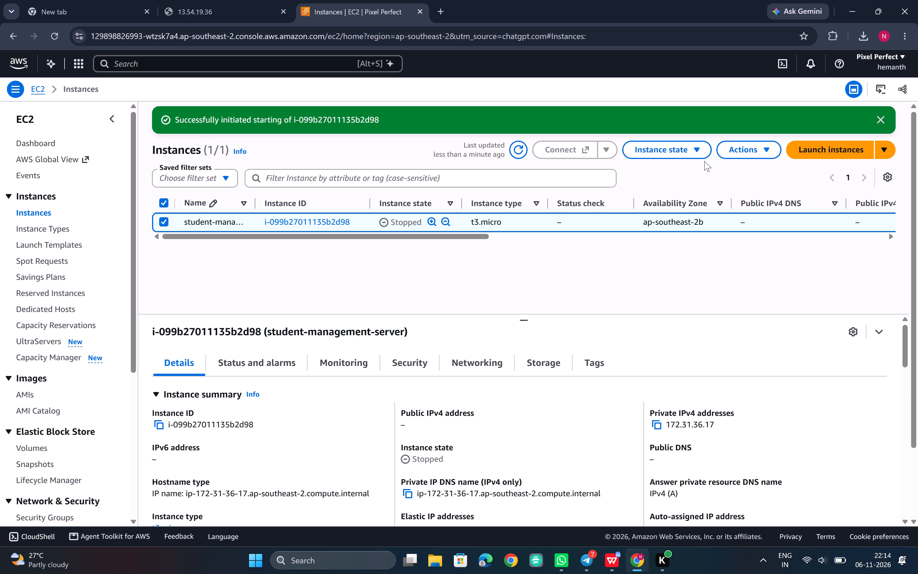
Look across the instance's row and reopen the Instances list to check its state and public address.
scroll(705, 211, left, 10)
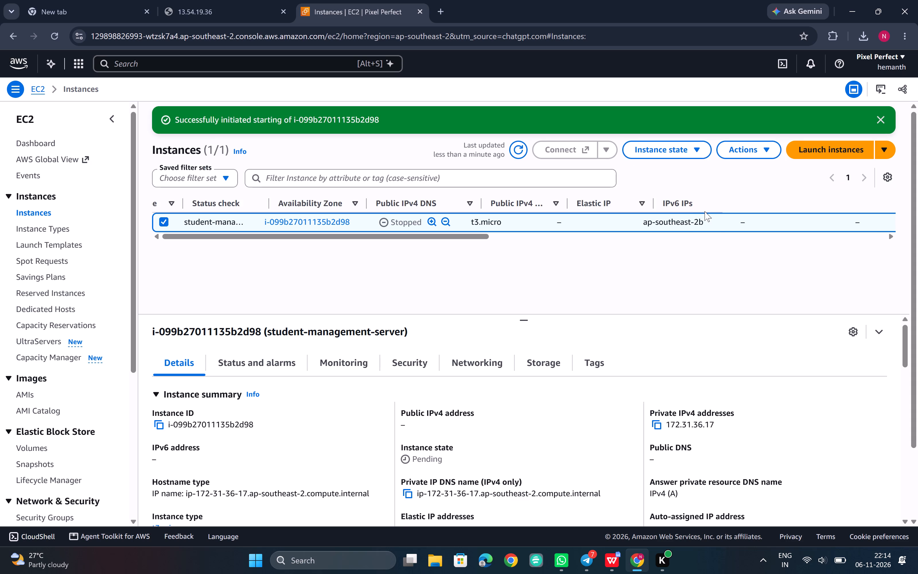
scroll(705, 211, right, 17)
scroll(705, 211, right, 7)
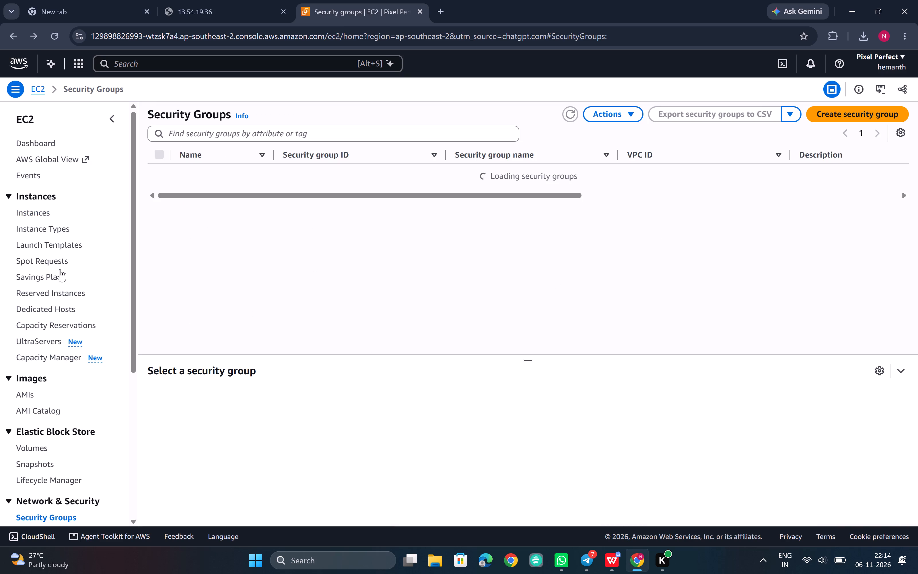
click(28, 216)
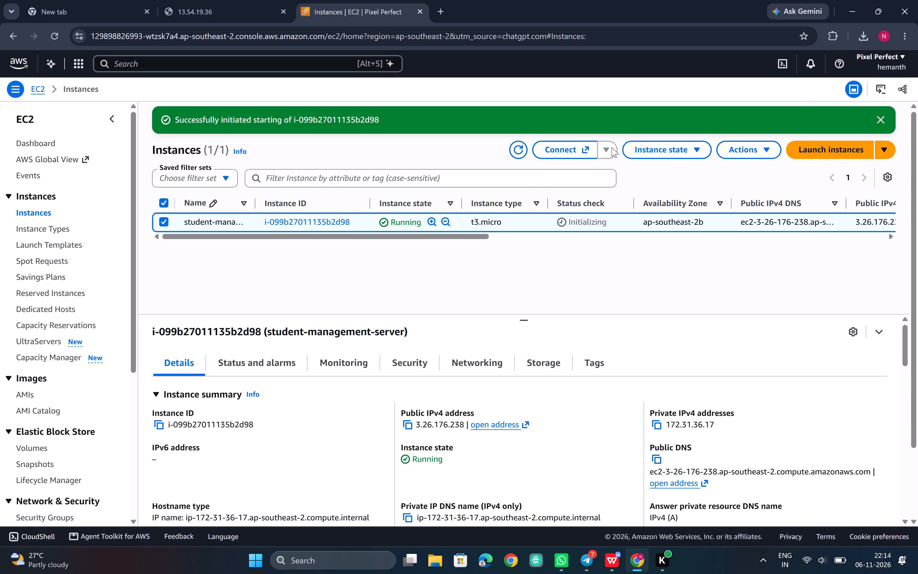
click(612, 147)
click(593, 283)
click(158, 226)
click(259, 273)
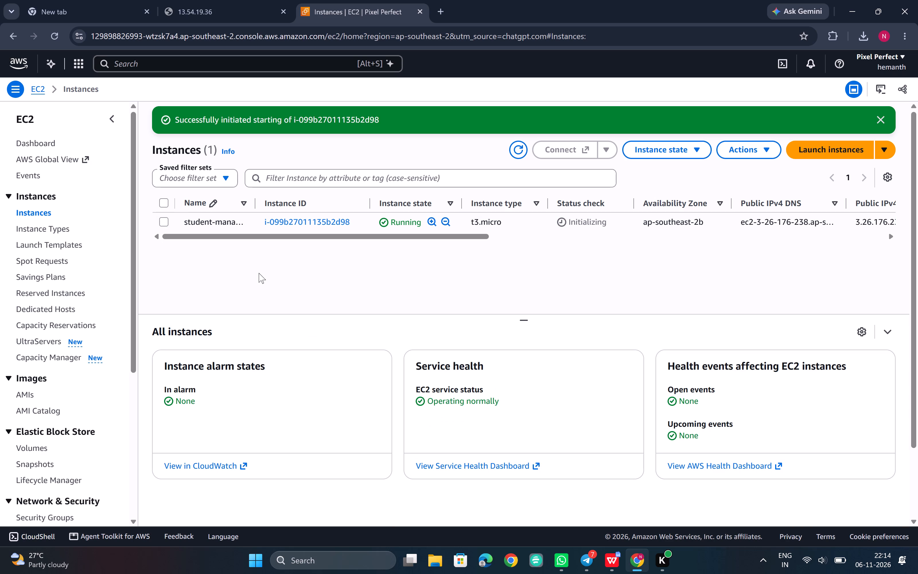
Reload the 13.54.19.36:8080 deployment page to check whether it responds.
click(166, 0)
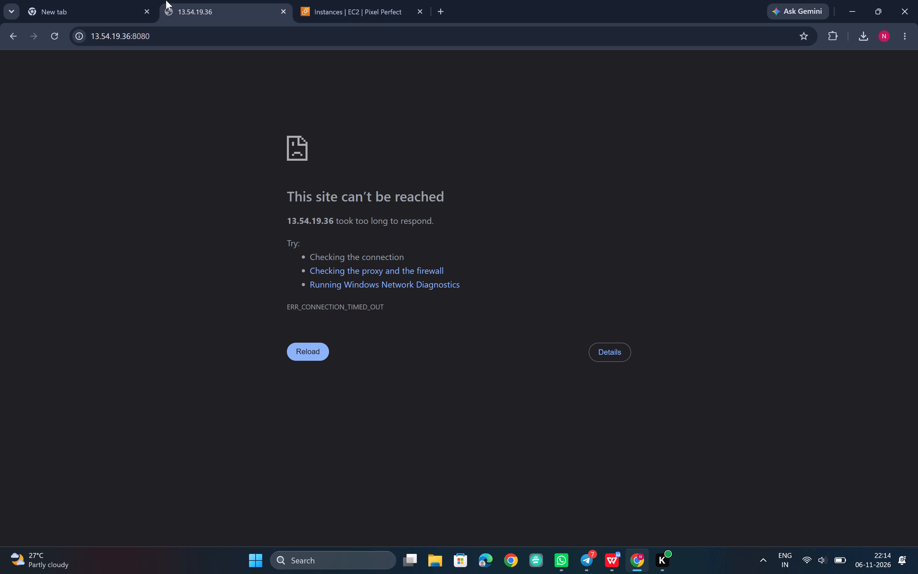
click(56, 42)
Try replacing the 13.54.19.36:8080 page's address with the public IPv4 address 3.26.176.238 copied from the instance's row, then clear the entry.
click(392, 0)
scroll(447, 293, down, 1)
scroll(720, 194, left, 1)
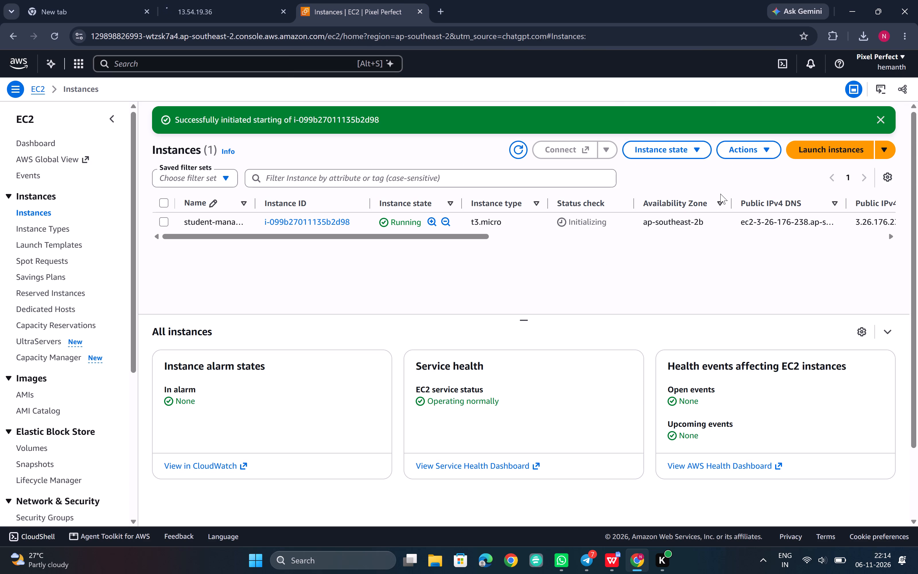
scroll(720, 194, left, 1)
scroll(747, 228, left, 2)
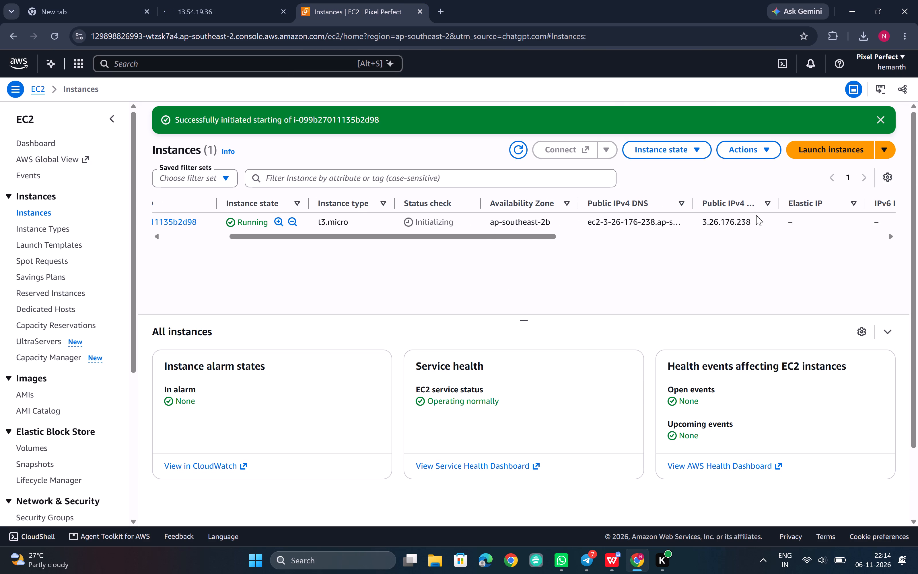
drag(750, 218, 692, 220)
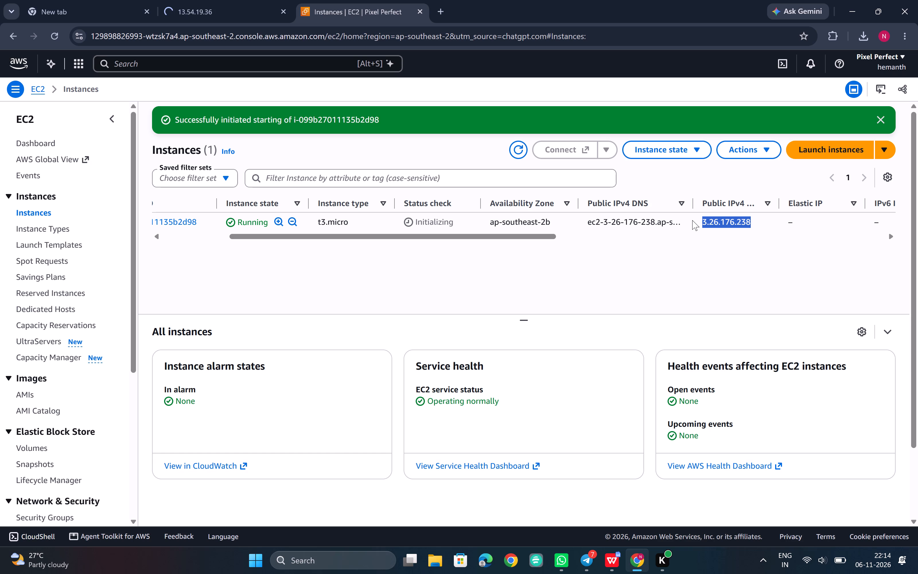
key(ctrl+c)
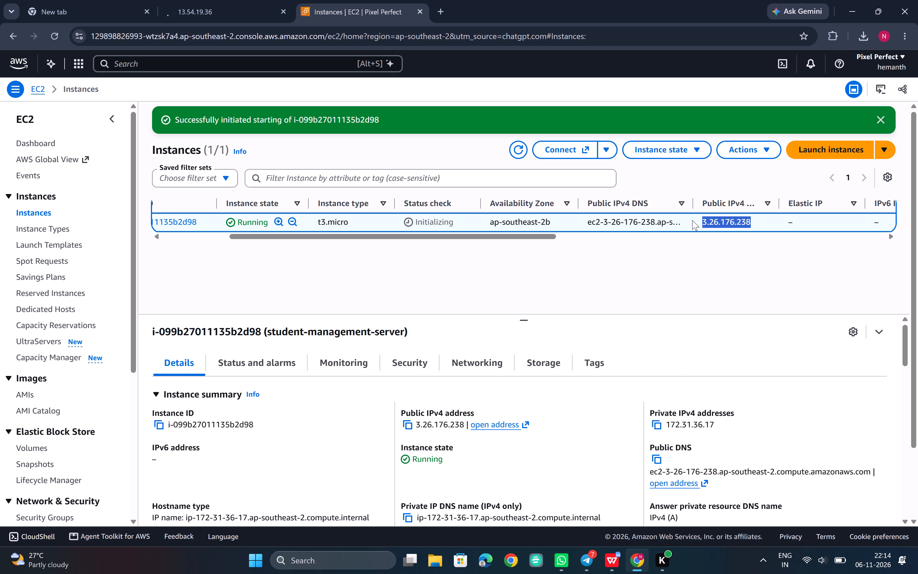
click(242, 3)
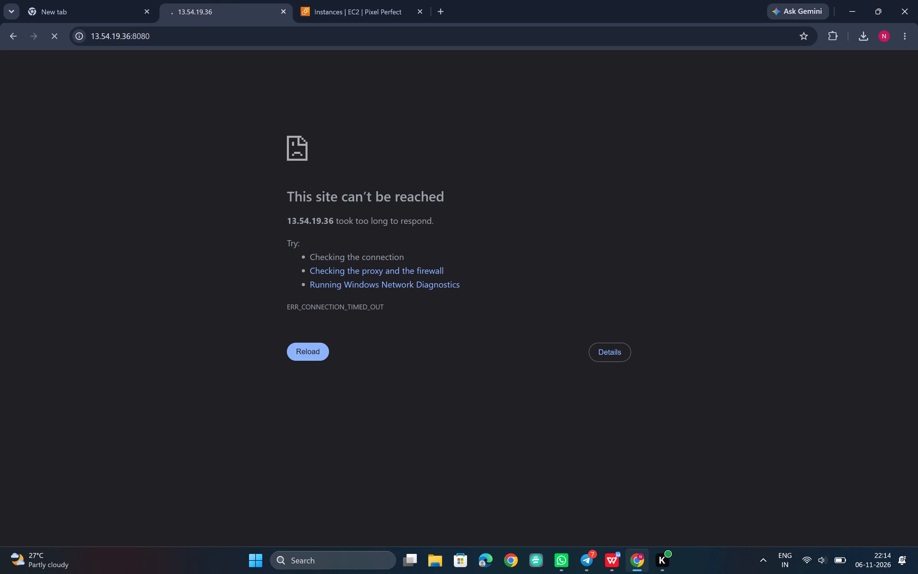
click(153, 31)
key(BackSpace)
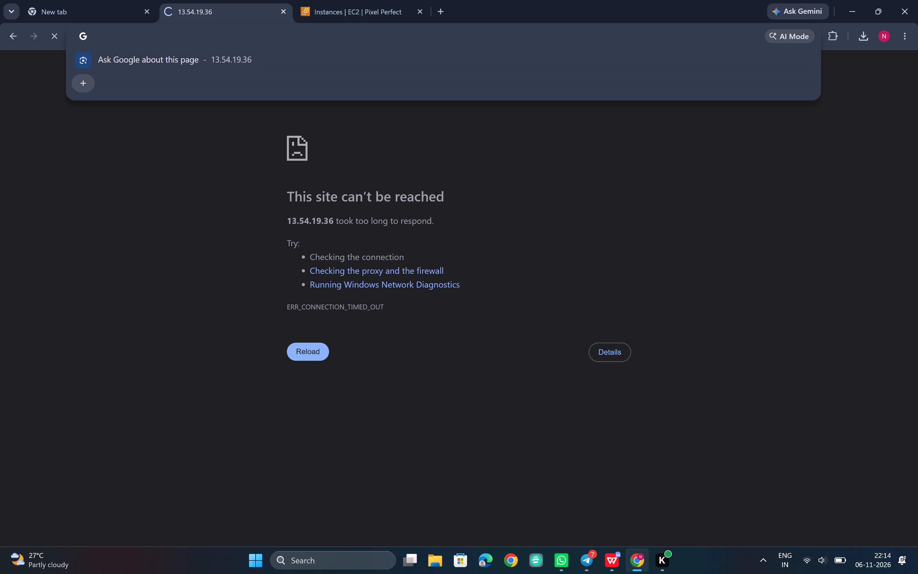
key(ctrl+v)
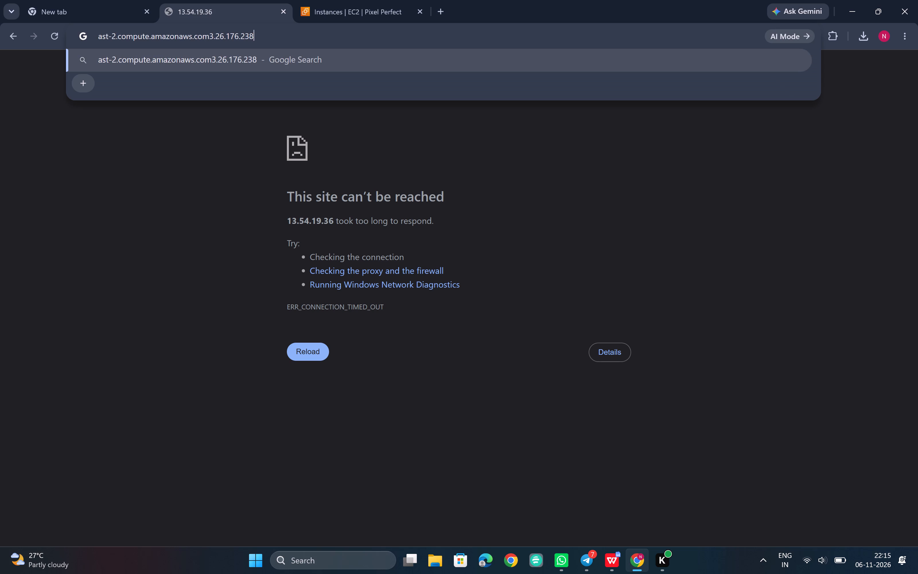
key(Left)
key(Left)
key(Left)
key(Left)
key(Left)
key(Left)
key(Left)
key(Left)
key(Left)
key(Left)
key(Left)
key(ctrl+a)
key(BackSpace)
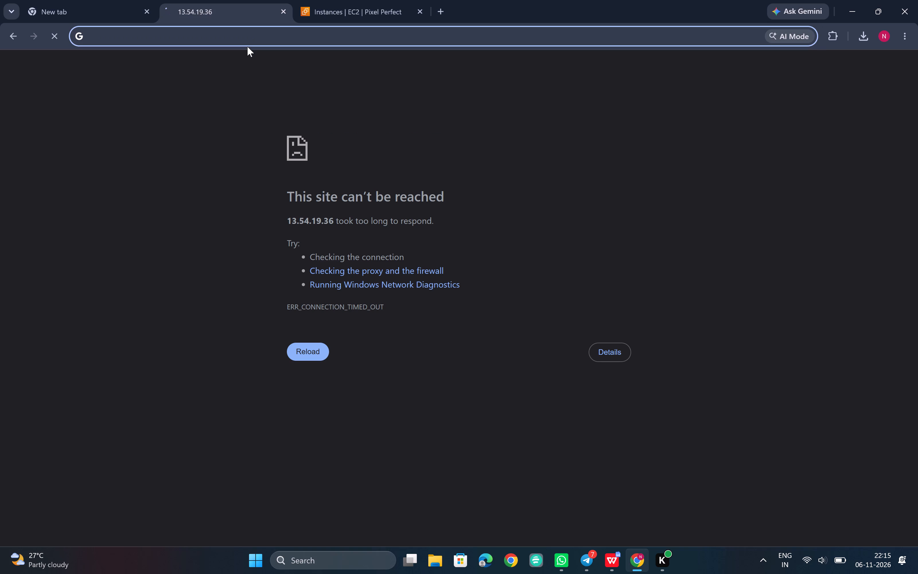
Open the Change security groups page for the student-management-server instance, check its associated groups, and return to the Instances list.
click(394, 0)
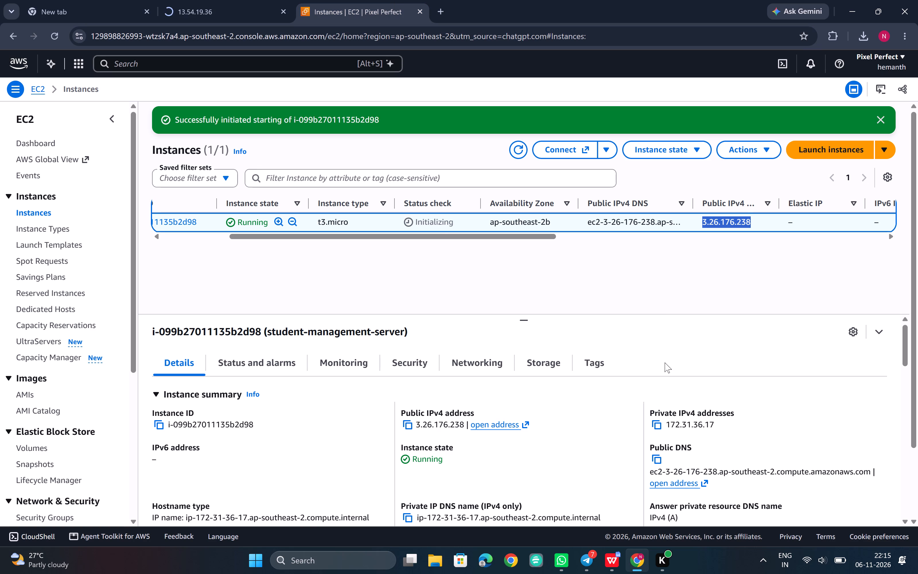
click(658, 305)
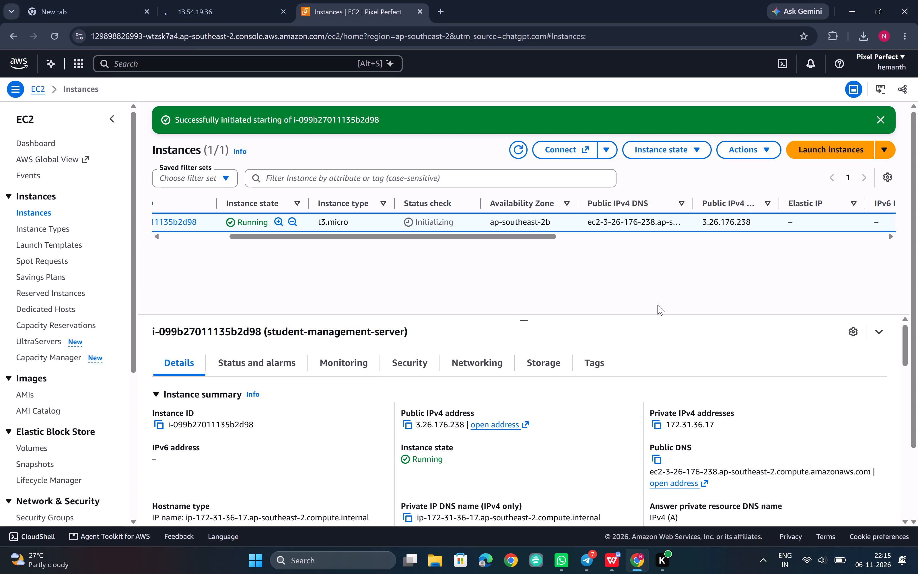
click(606, 150)
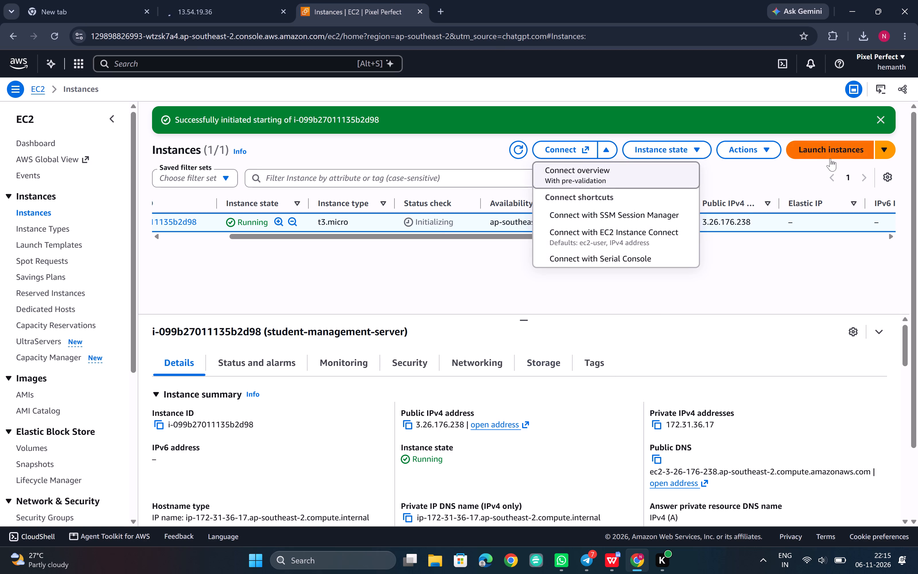
click(761, 151)
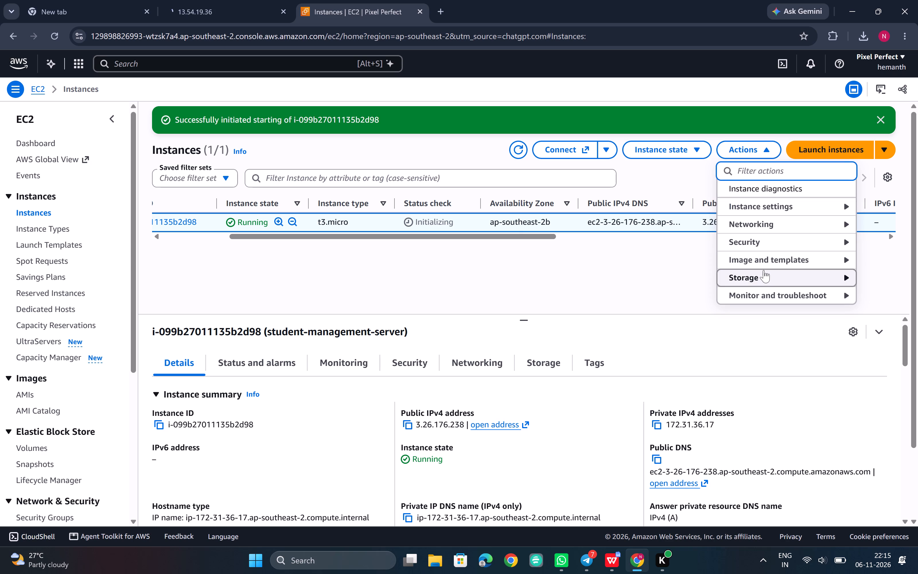
click(766, 240)
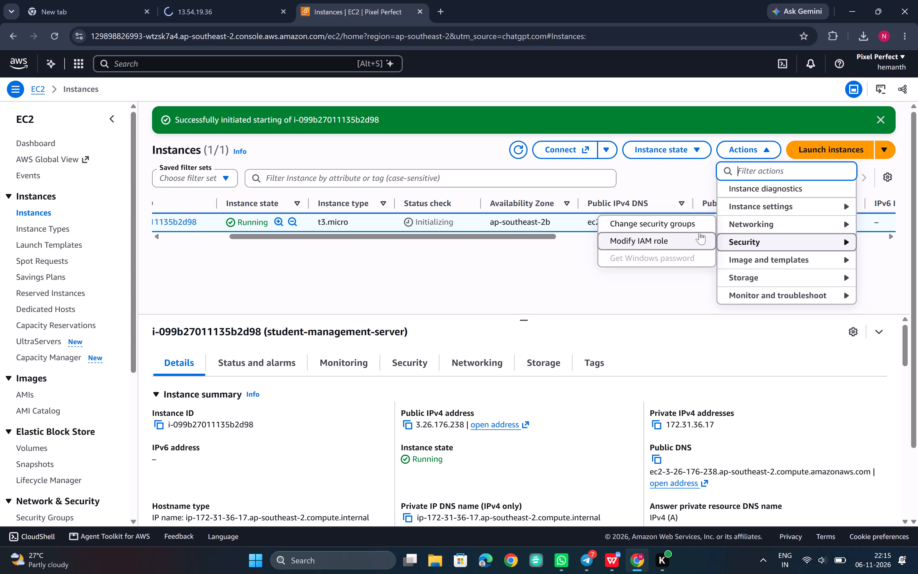
click(688, 222)
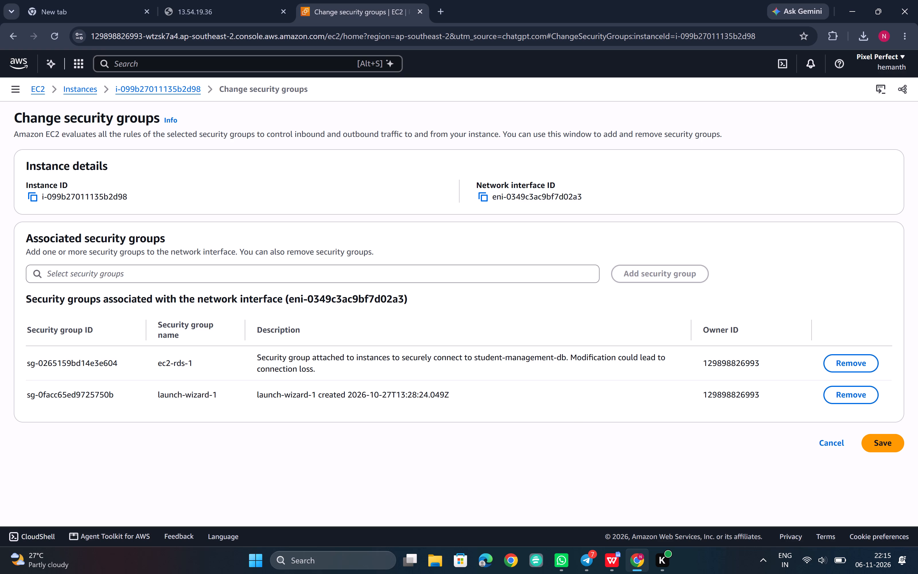
click(84, 95)
click(84, 93)
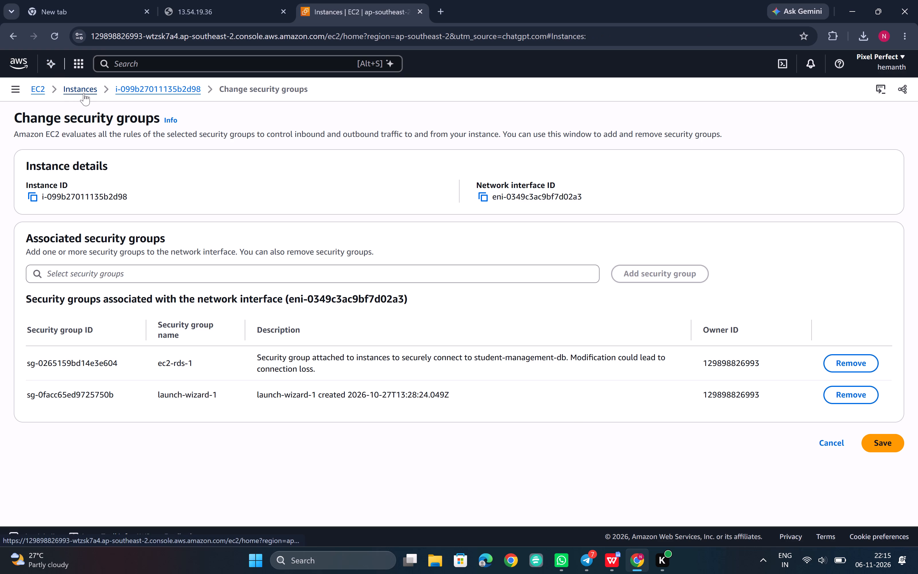
Reload the 13.54.19.36:8080 deployment page once more.
click(196, 8)
click(105, 123)
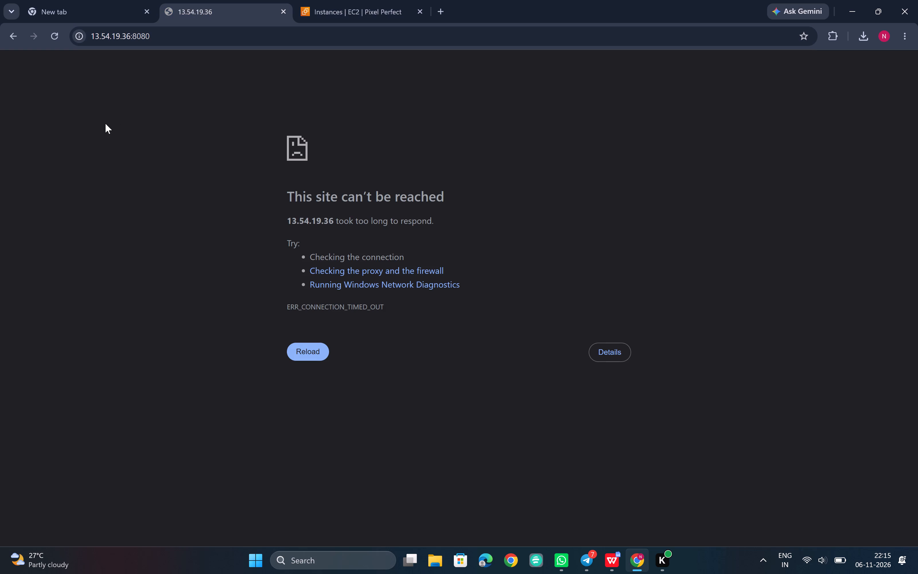
click(299, 351)
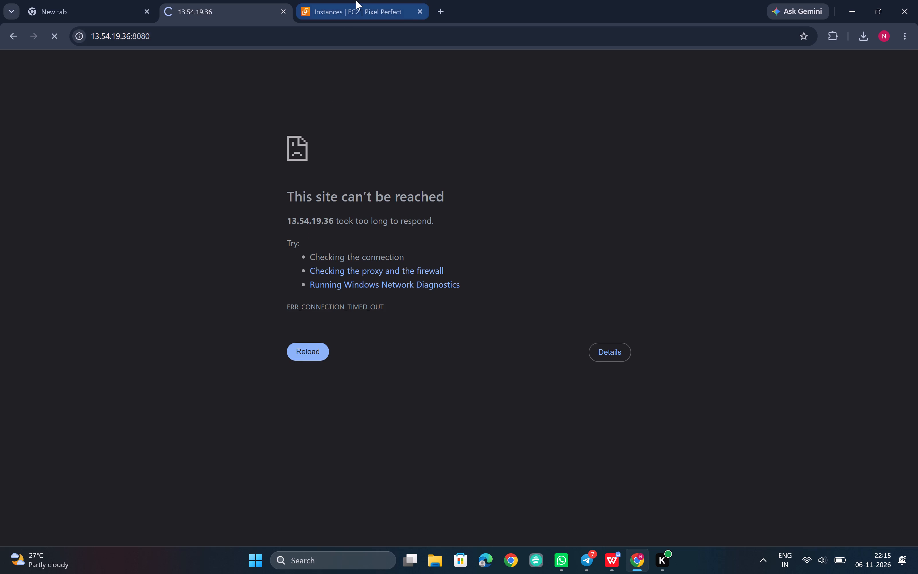
Select the student-management-server instance in the Instances list and examine its connection, state, security and launch options.
click(356, 0)
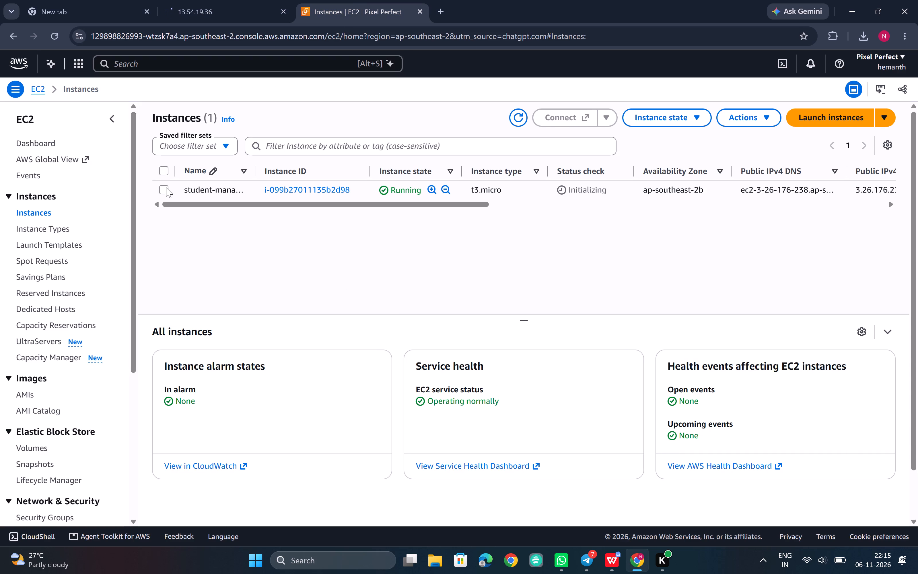
click(164, 189)
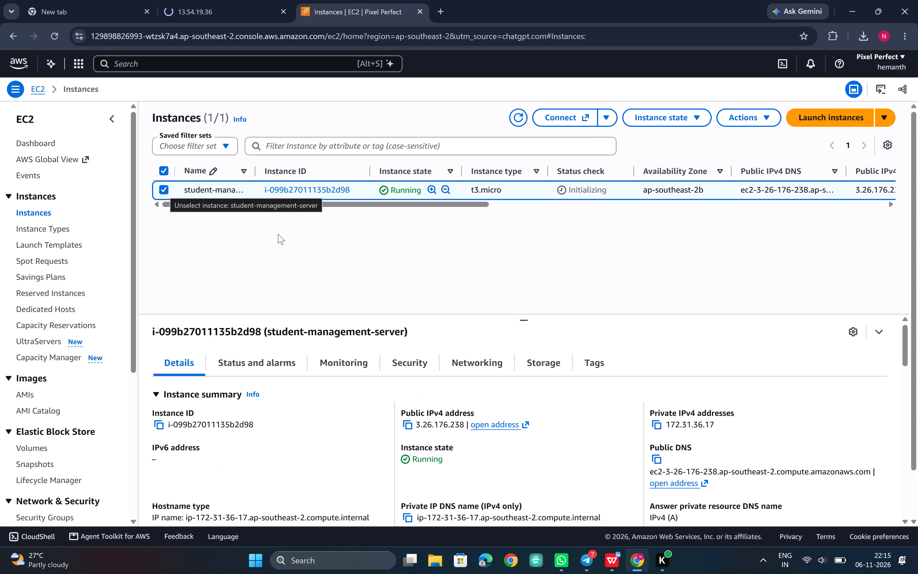
click(601, 119)
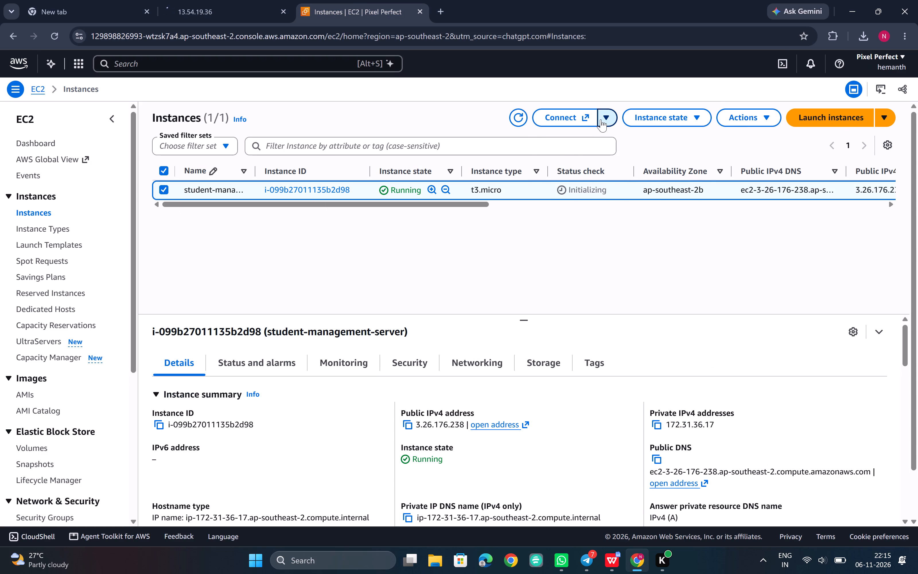
click(698, 118)
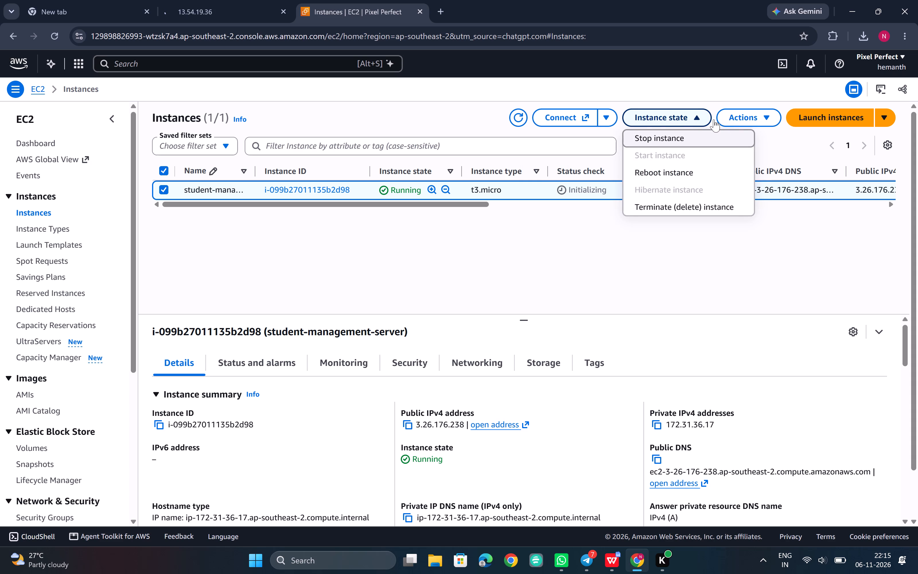
click(763, 118)
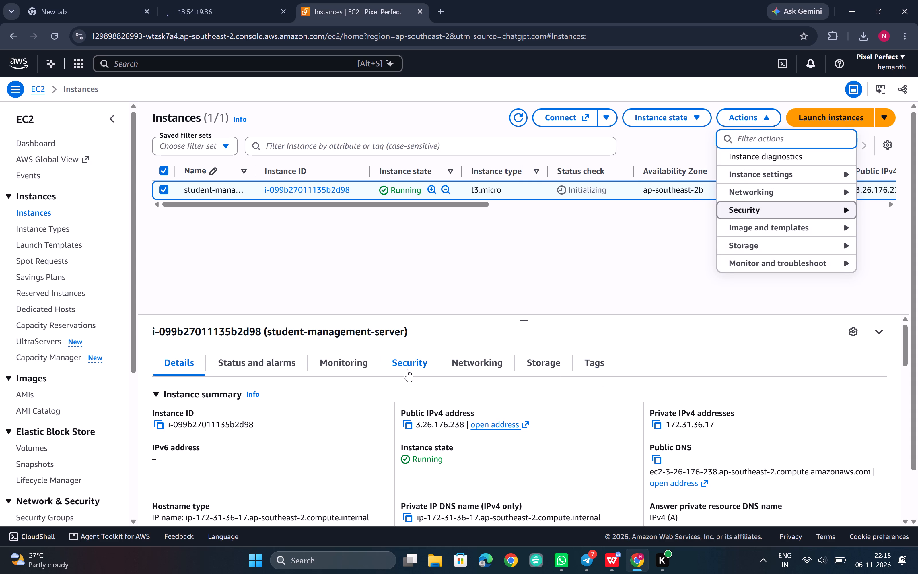
click(849, 210)
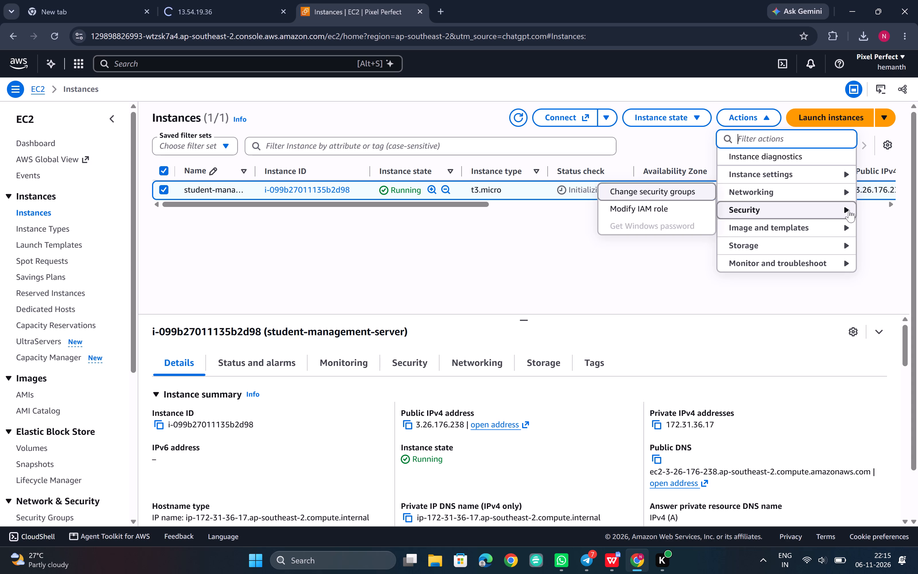
click(886, 117)
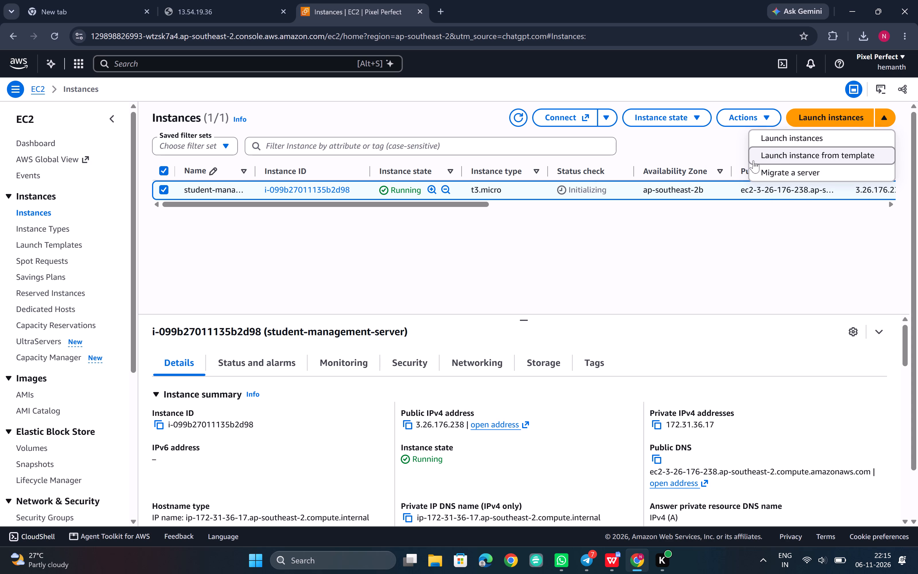
click(418, 270)
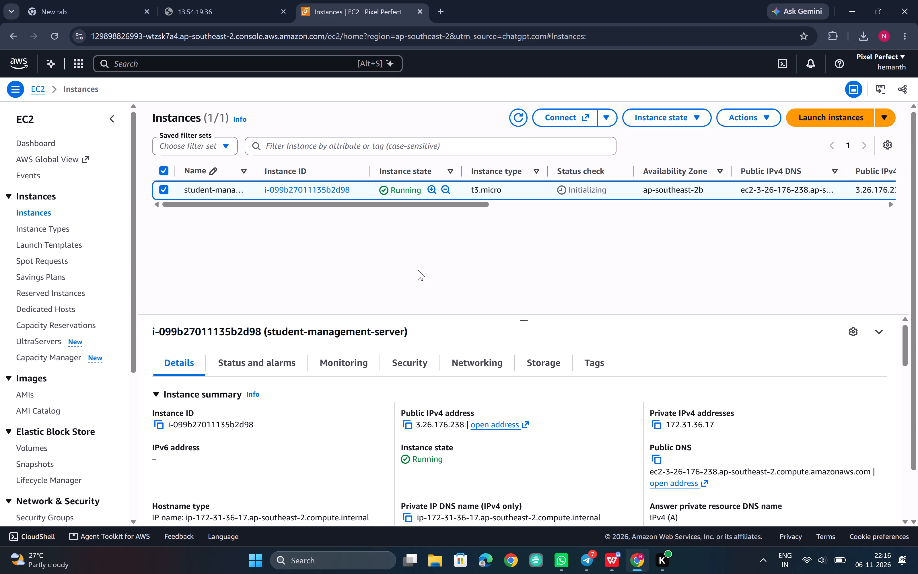
Read through the student-management-server instance's summary and instance details, including its addresses, network and IAM role.
scroll(418, 270, down, 1)
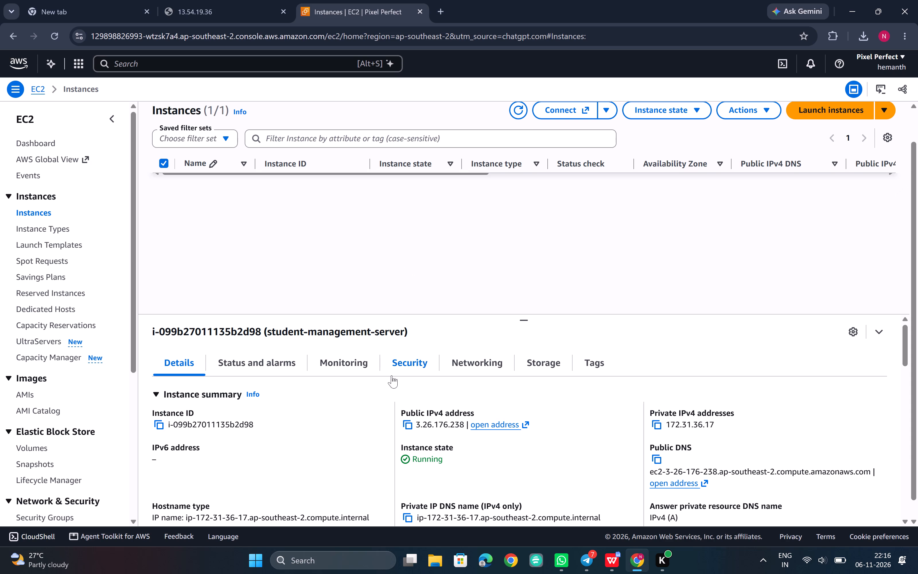
scroll(378, 421, down, 5)
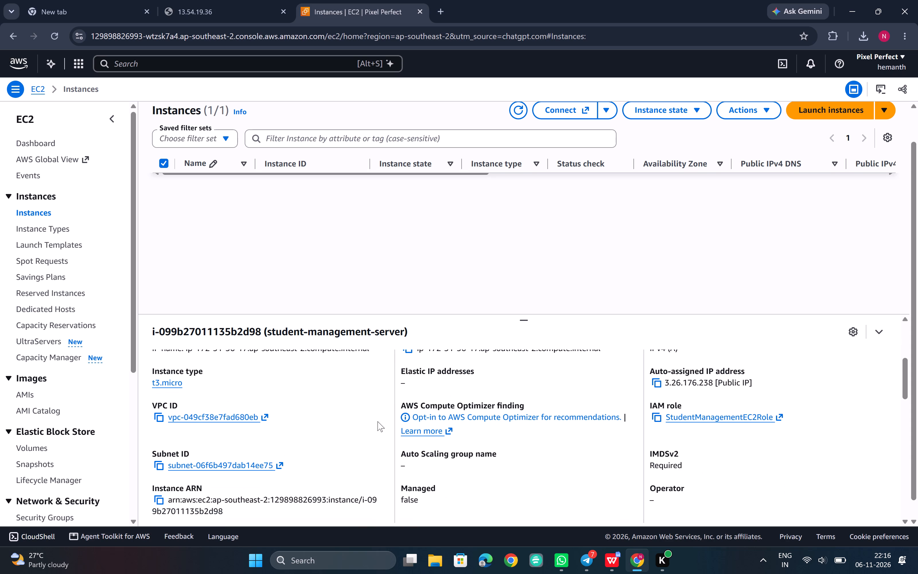
scroll(378, 421, down, 3)
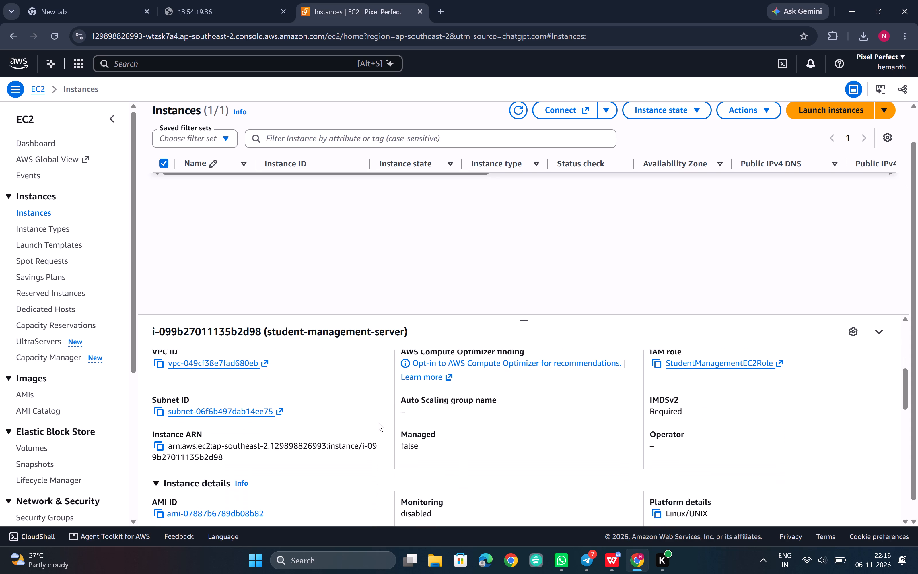
scroll(378, 421, down, 1)
scroll(378, 421, up, 11)
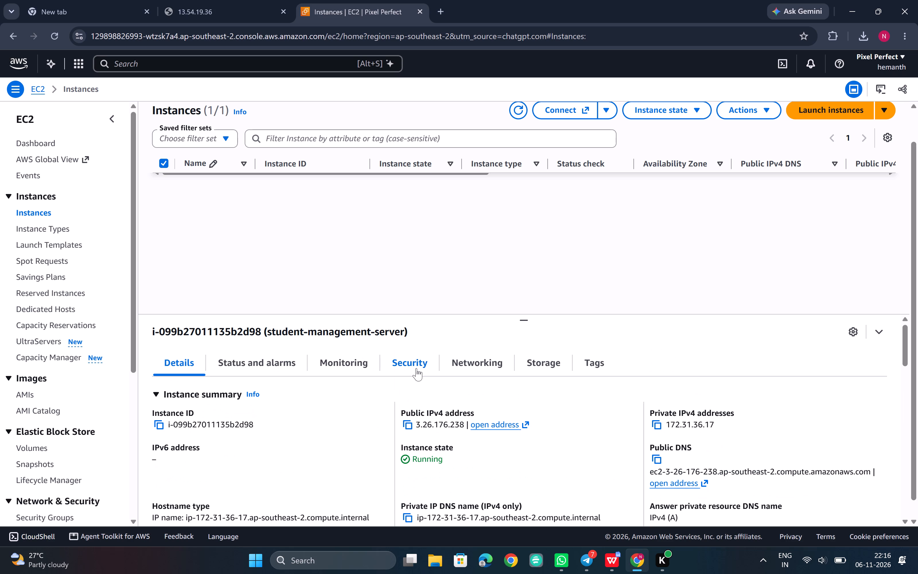
Check the student-management-server instance's security details, including its IAM role and security groups.
click(416, 368)
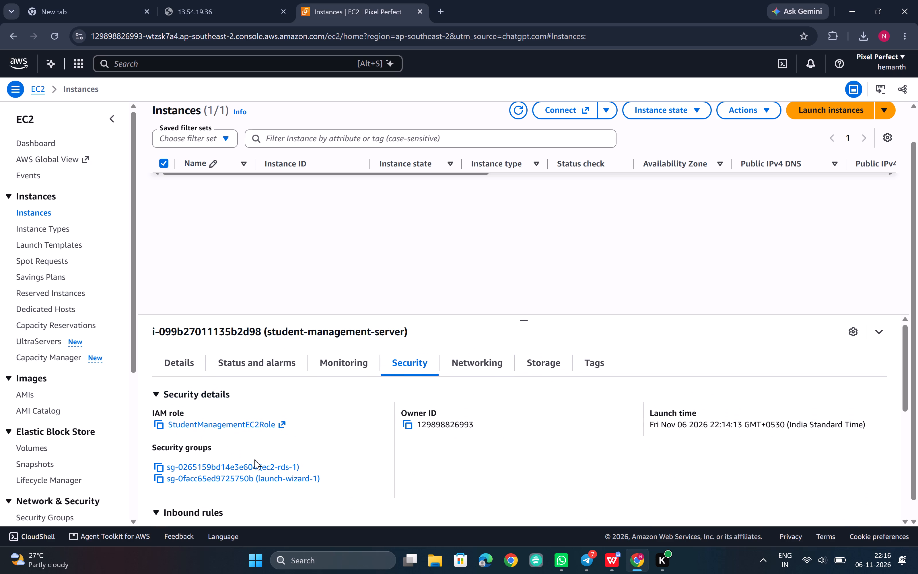
scroll(438, 418, up, 1)
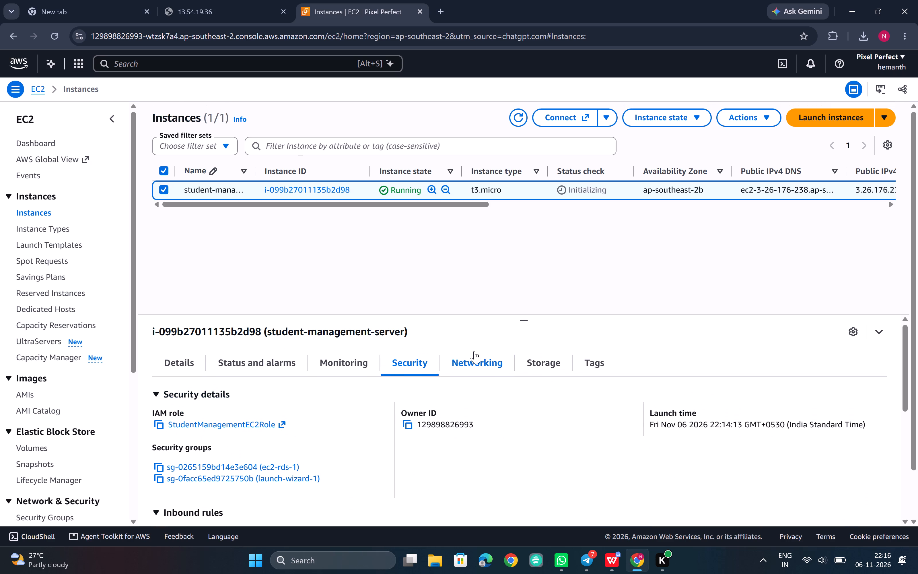
Read through the student-management-server instance's networking details, including its IP addresses, hostname and DNS, network interfaces and Elastic IP addresses.
click(478, 352)
scroll(490, 425, down, 2)
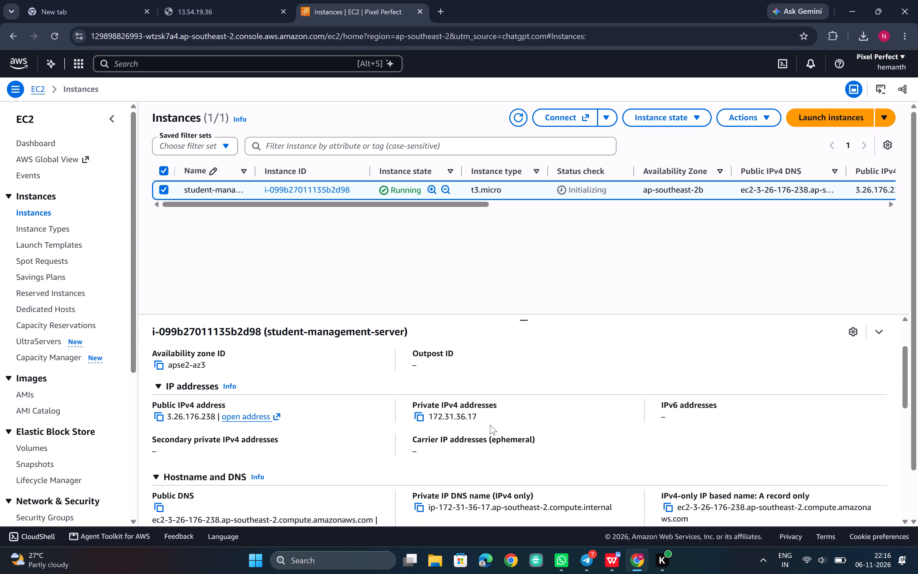
scroll(490, 425, down, 2)
scroll(490, 425, up, 5)
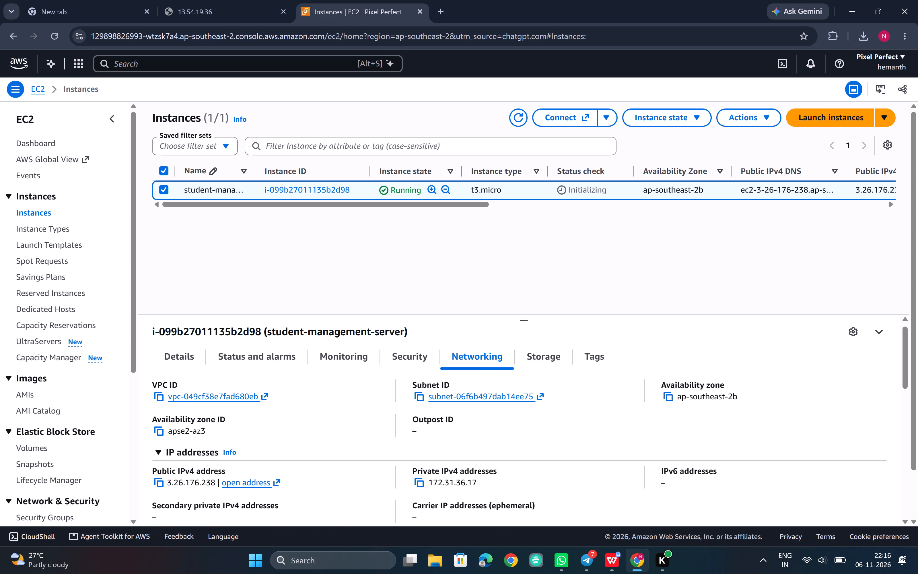
scroll(490, 425, down, 4)
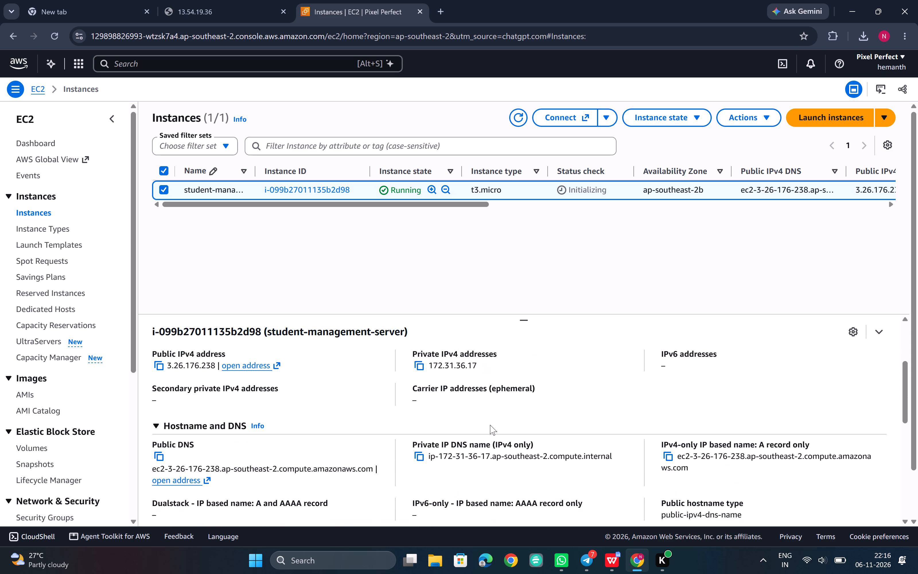
scroll(490, 425, down, 5)
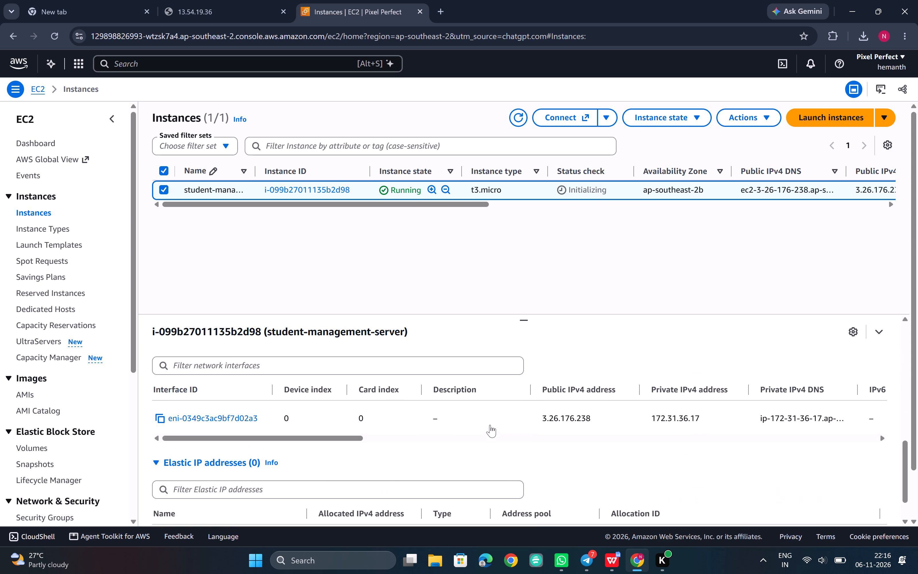
scroll(490, 425, down, 2)
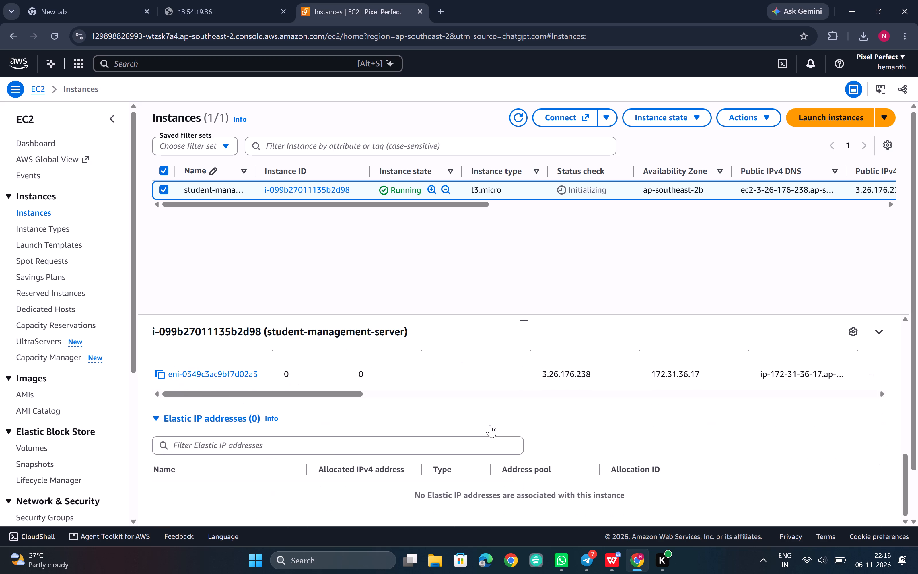
scroll(490, 425, down, 1)
scroll(490, 425, up, 1)
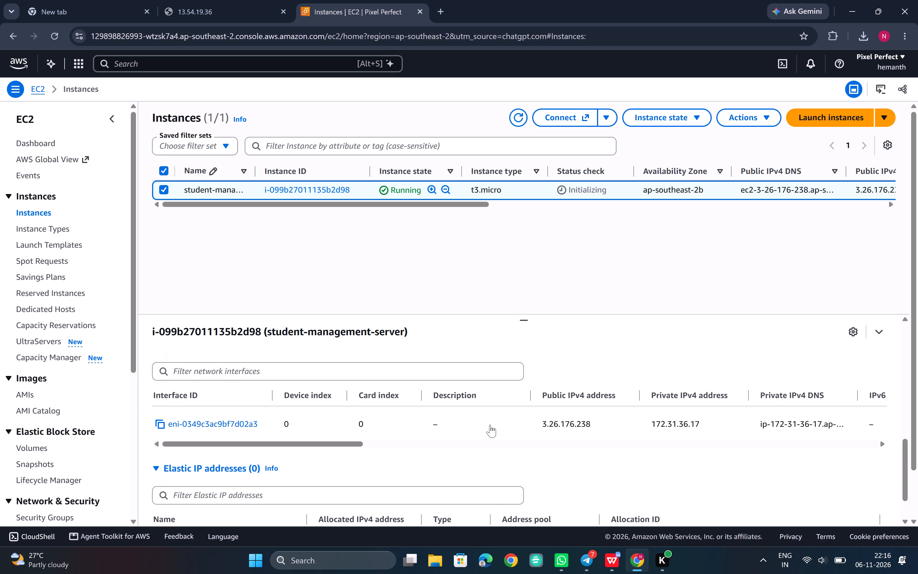
scroll(490, 425, up, 5)
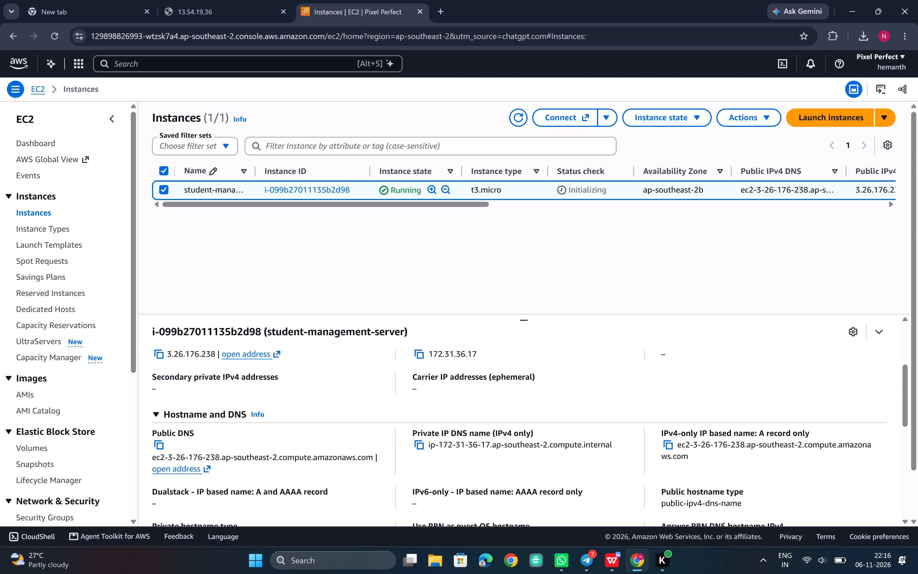
scroll(490, 425, up, 1)
scroll(490, 425, down, 3)
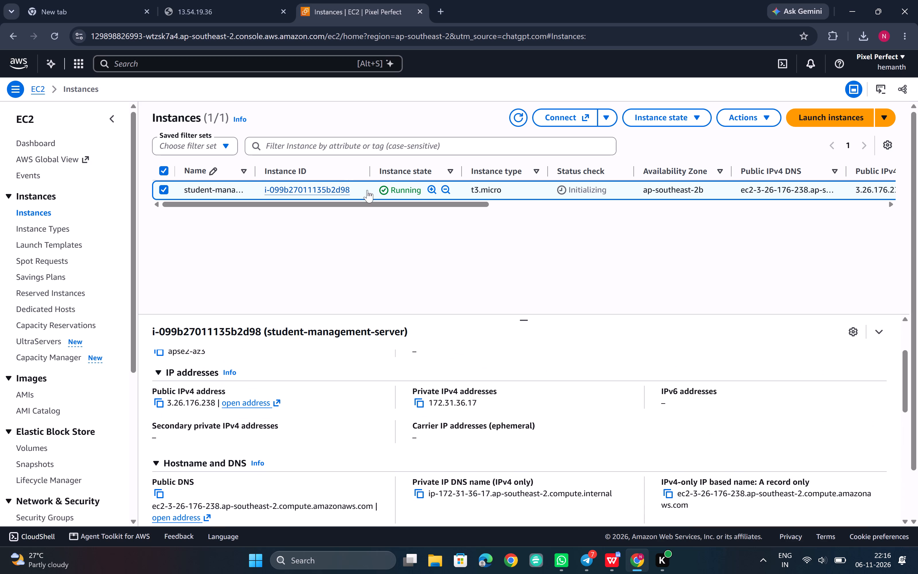
Open the instance's own summary page, examine its connection, state and action options, and return to the Instances list.
click(322, 187)
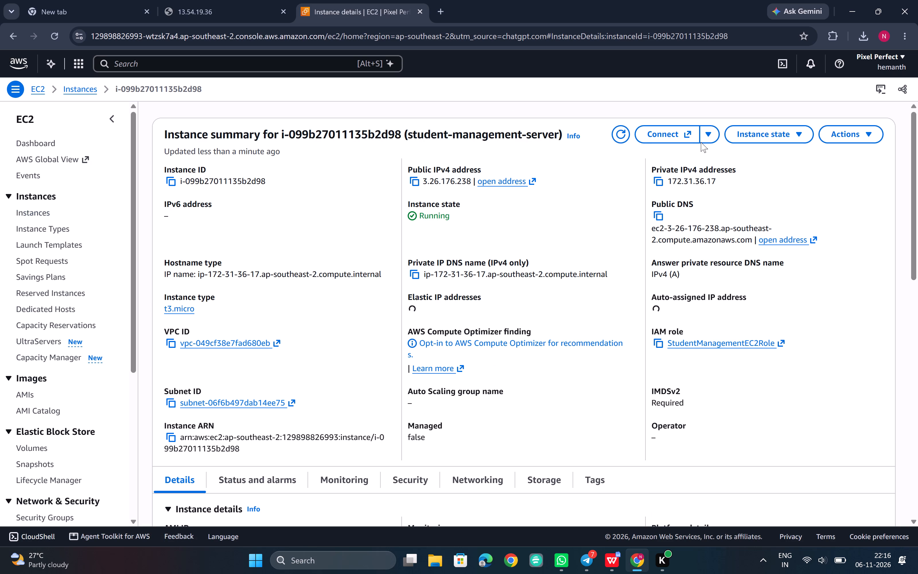
click(705, 136)
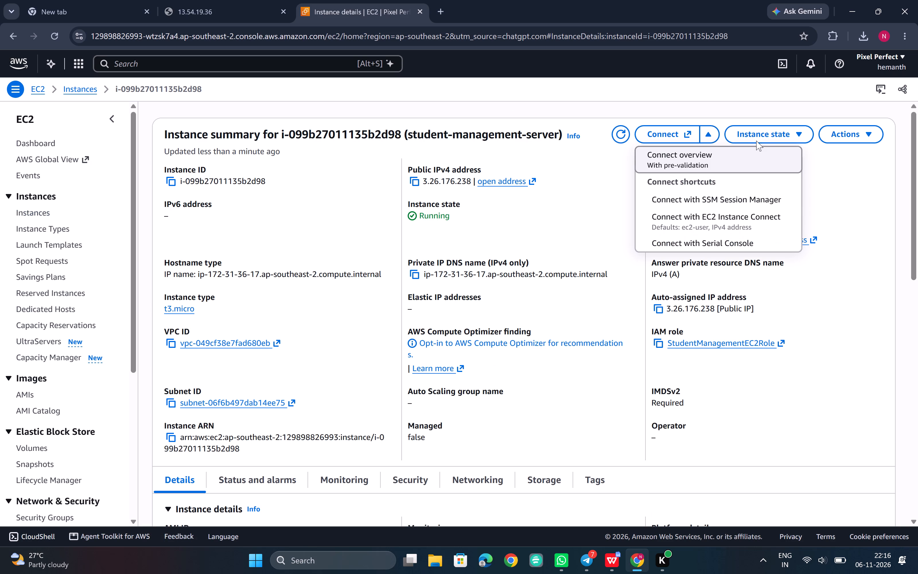
click(801, 131)
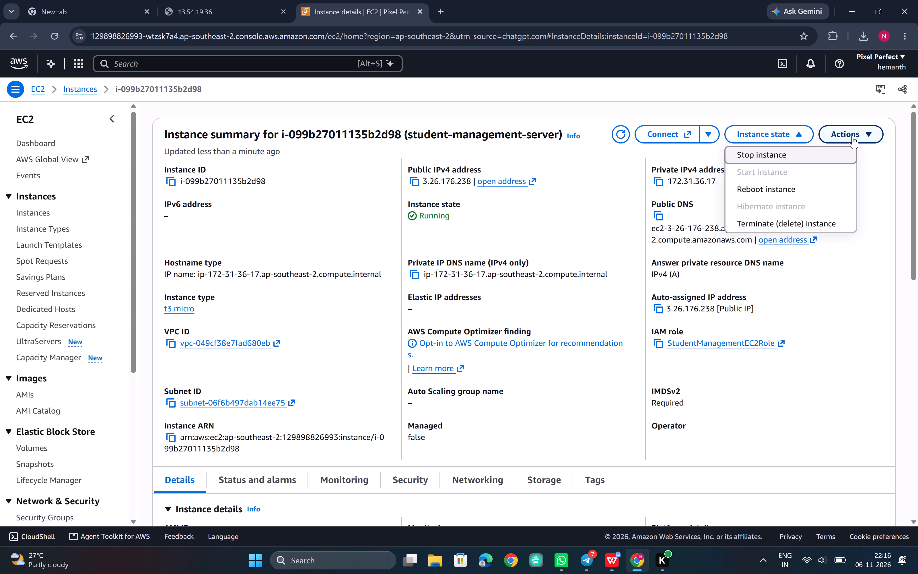
click(871, 136)
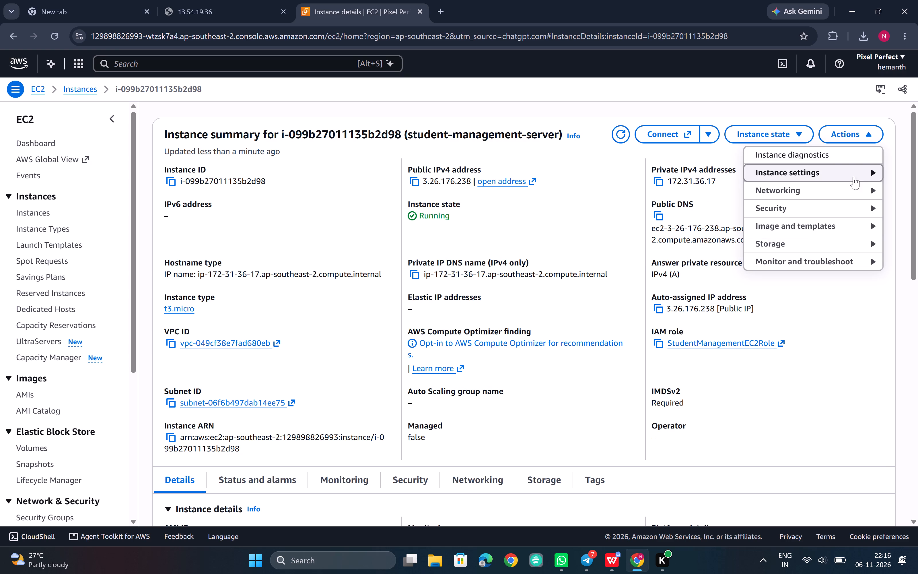
click(772, 383)
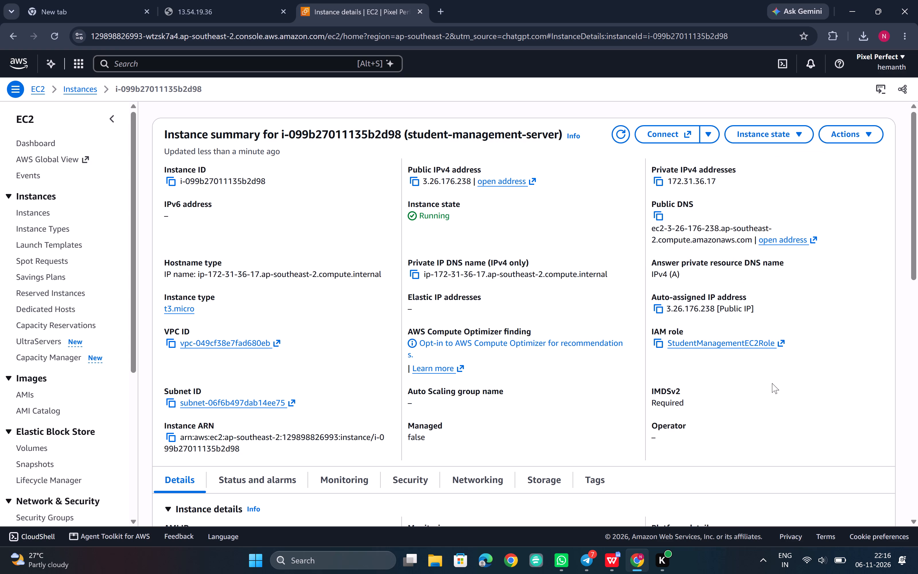
scroll(772, 383, down, 4)
scroll(772, 383, up, 6)
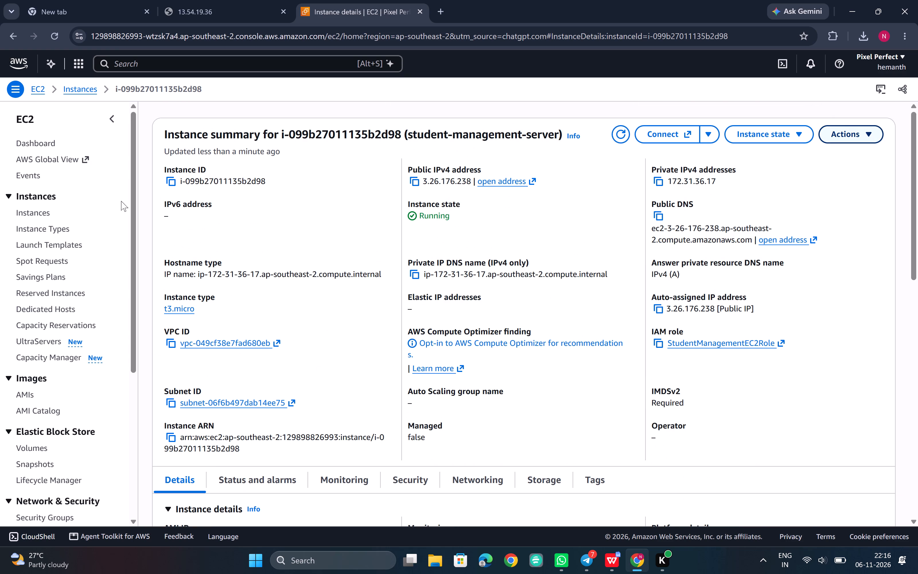
click(110, 115)
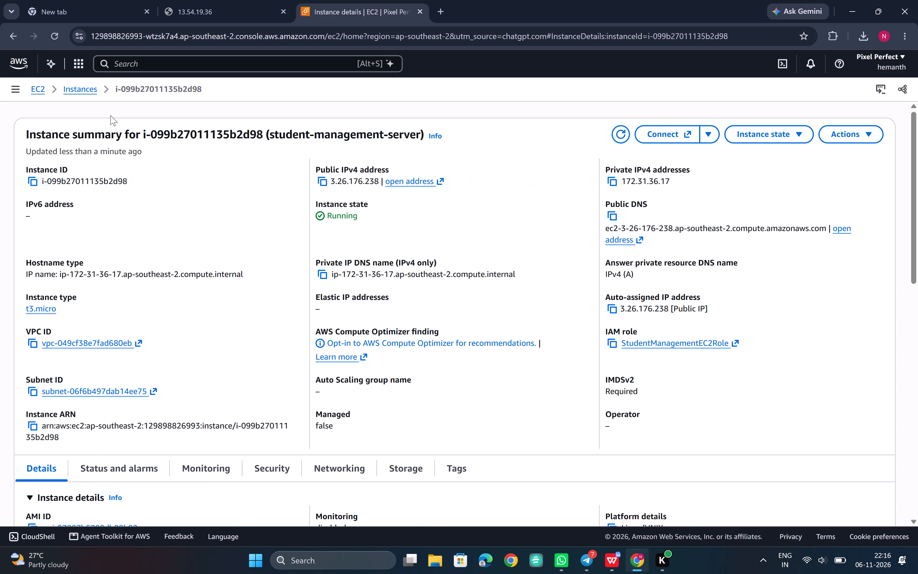
click(88, 89)
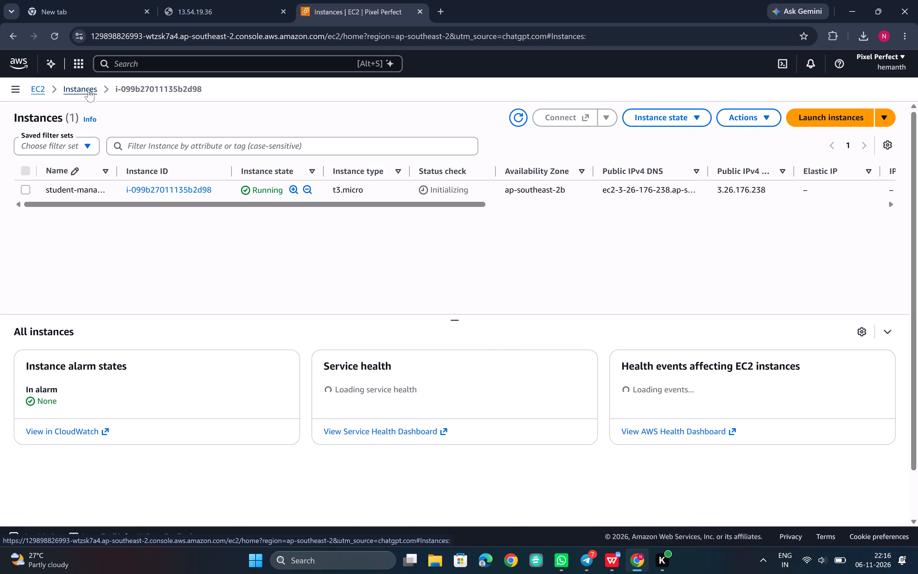
Open the Manage IP addresses page for the student-management-server instance, check it, and return to the Instances list.
click(27, 189)
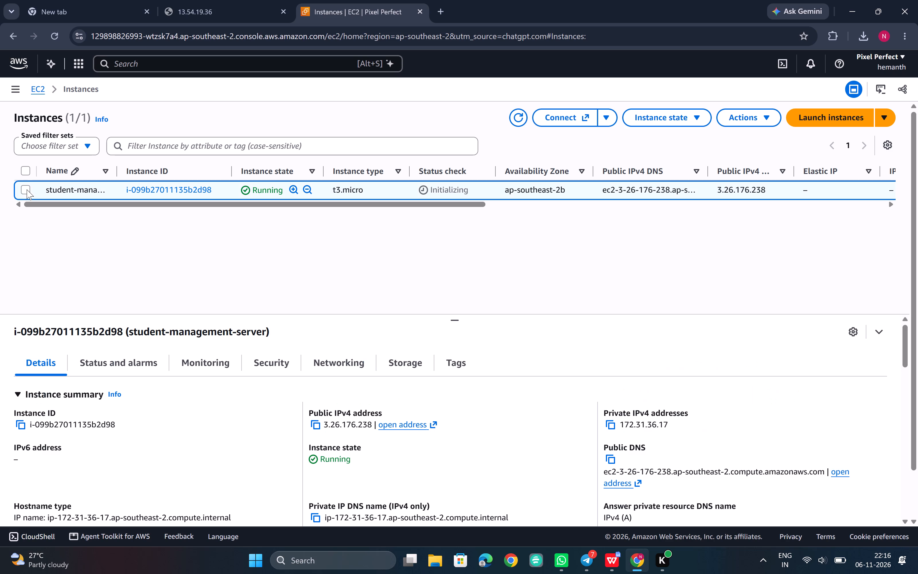
click(27, 189)
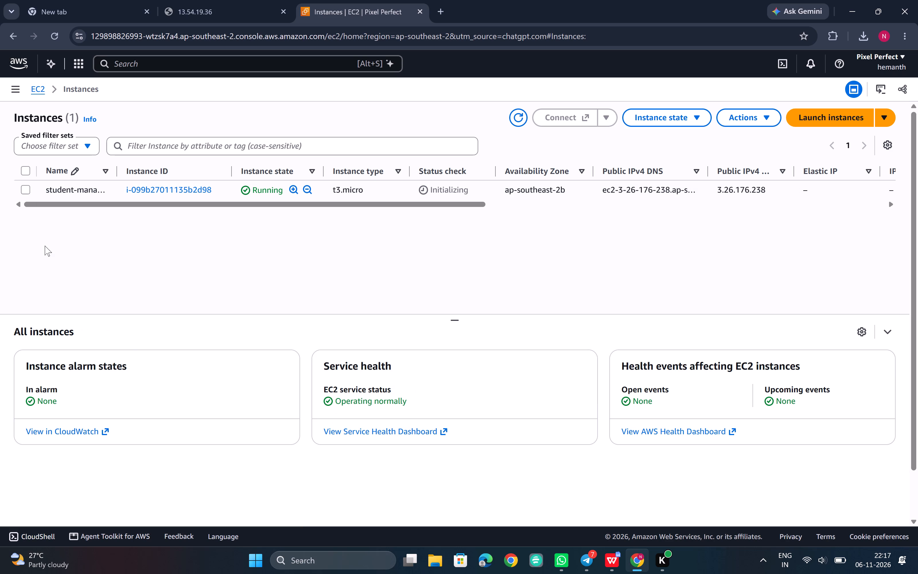
click(22, 189)
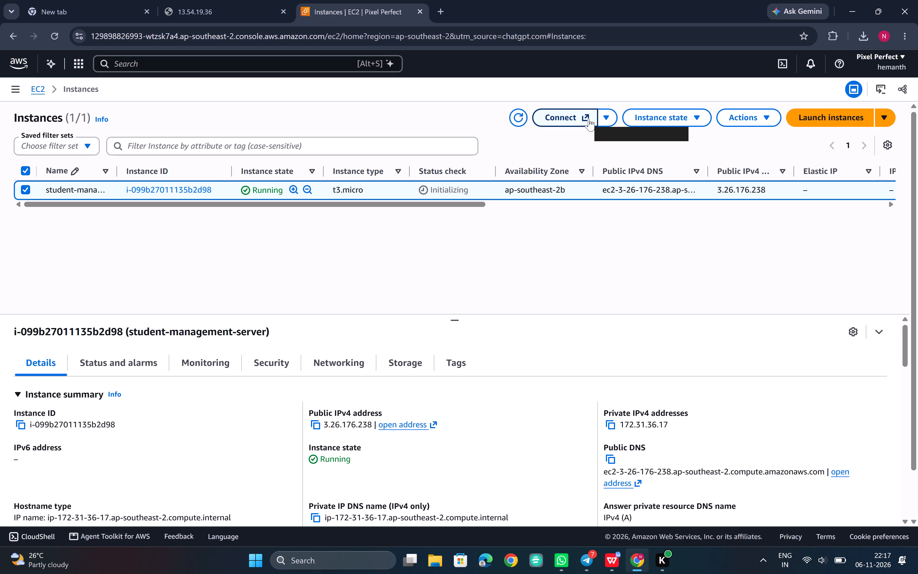
click(692, 117)
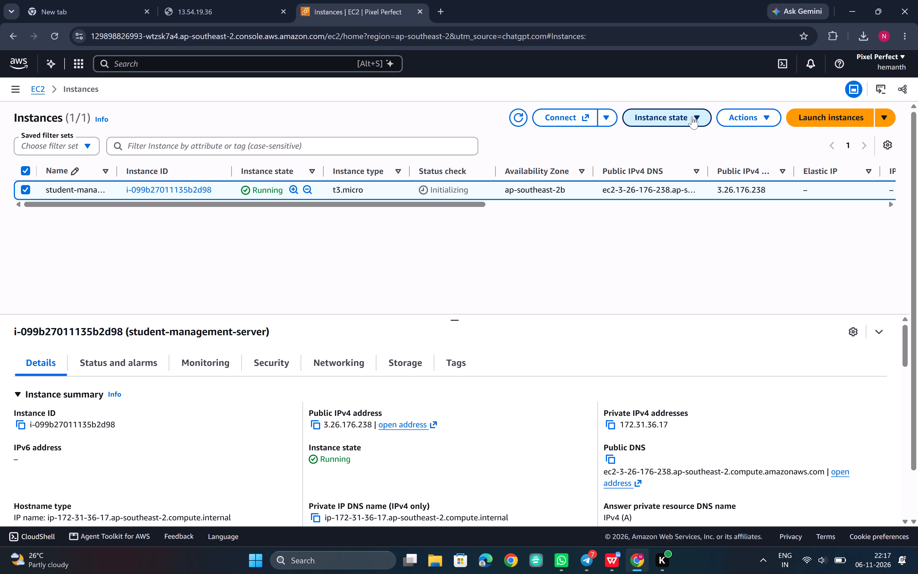
click(761, 114)
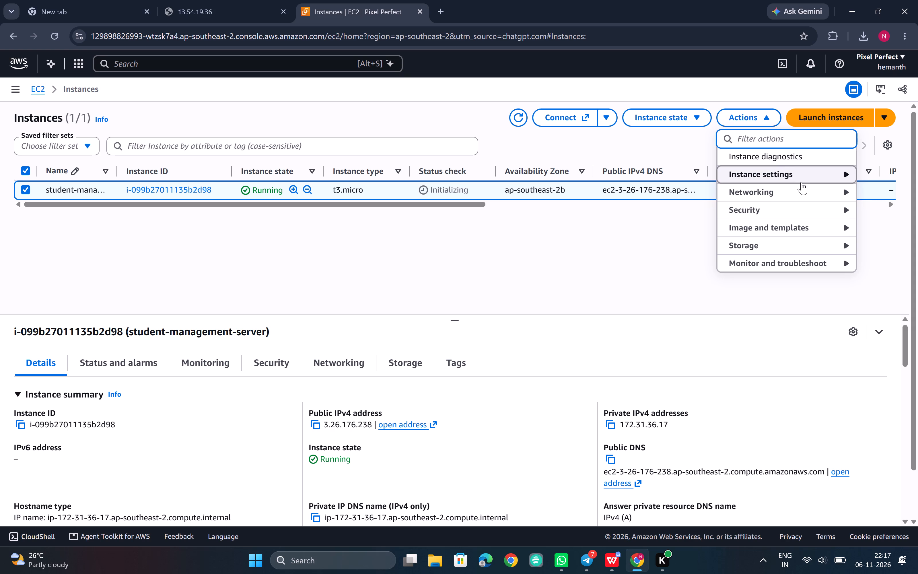
click(806, 189)
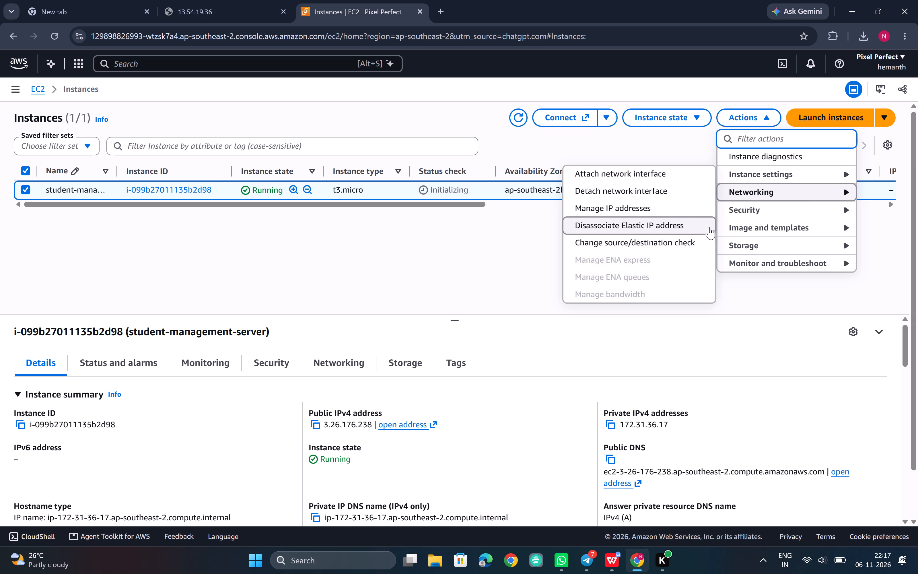
click(669, 204)
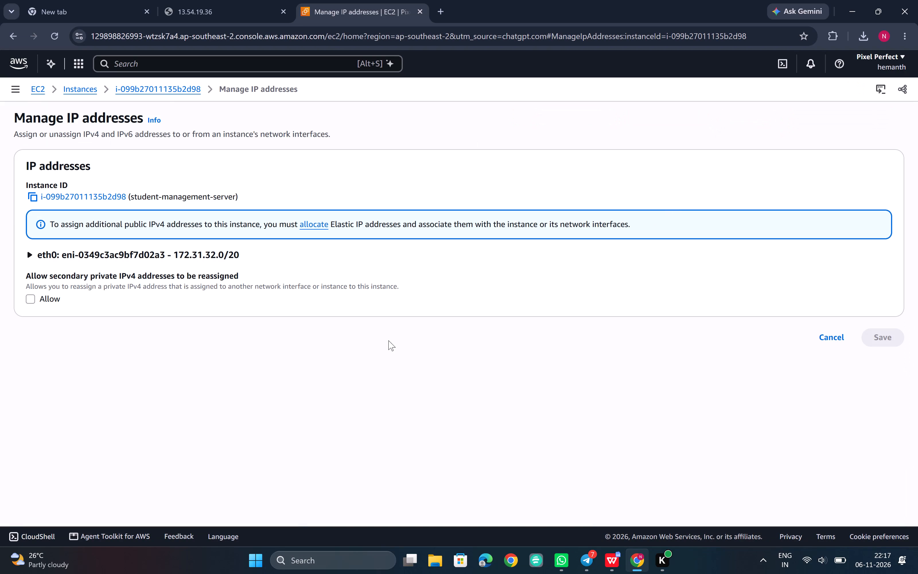
click(90, 90)
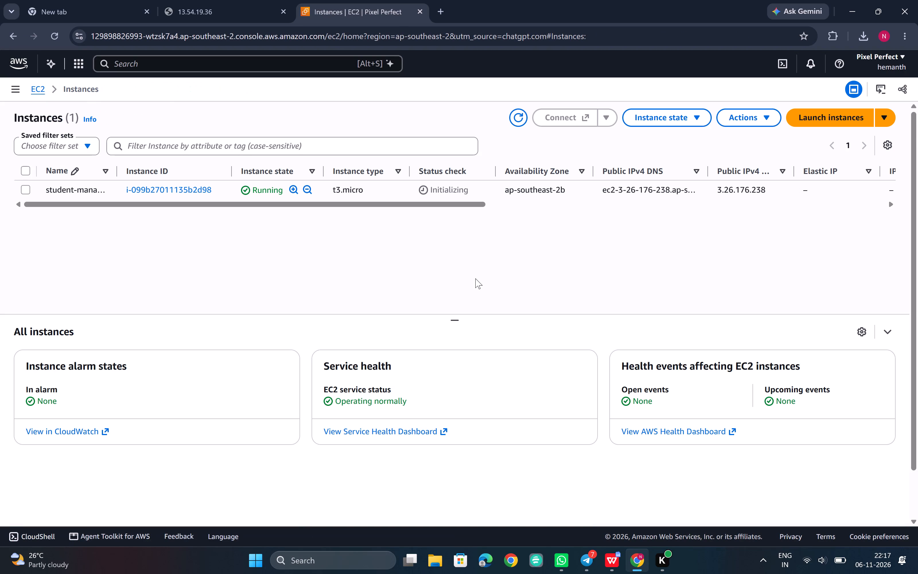
Select the student-management-server instance and examine its remaining columns, from public IPv4 DNS through launch time and operator.
scroll(475, 278, up, 1)
click(674, 190)
scroll(674, 190, left, 7)
scroll(674, 190, right, 15)
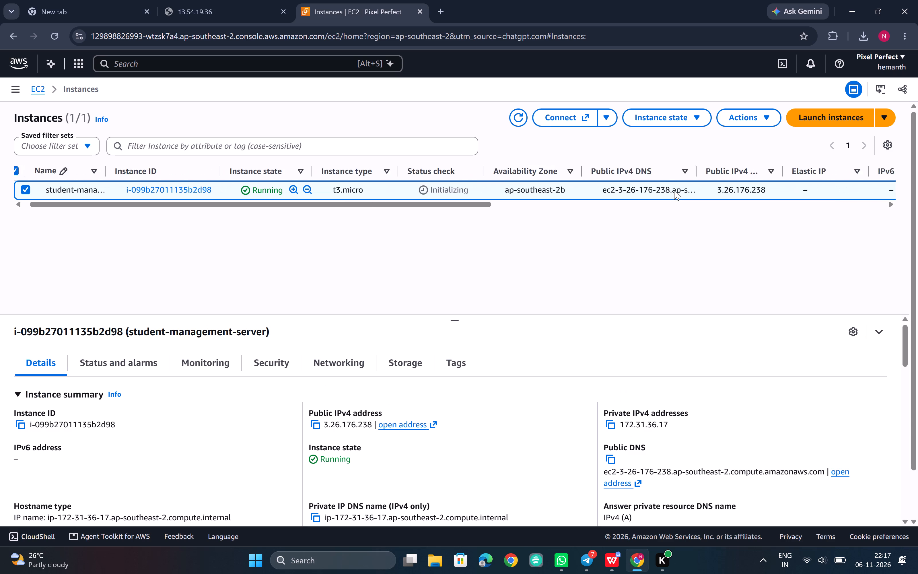
scroll(674, 190, left, 16)
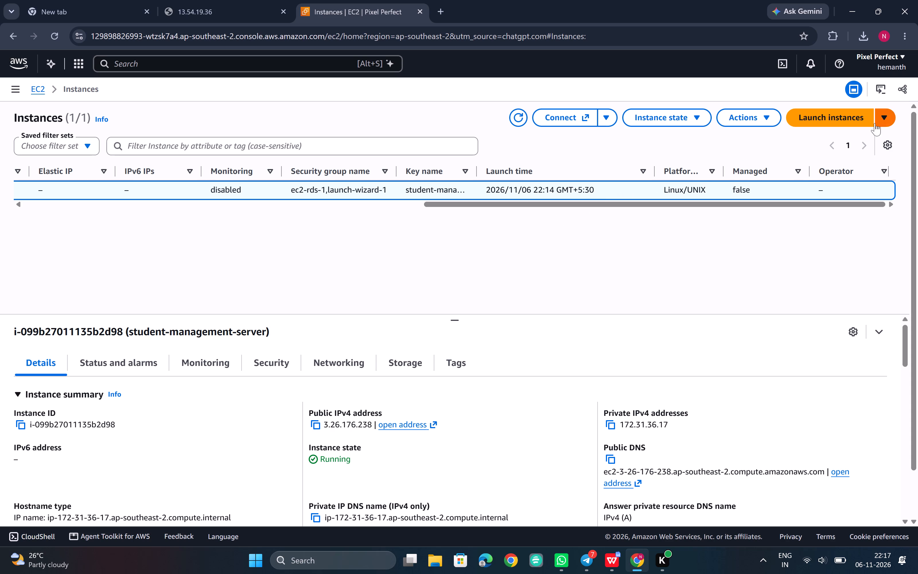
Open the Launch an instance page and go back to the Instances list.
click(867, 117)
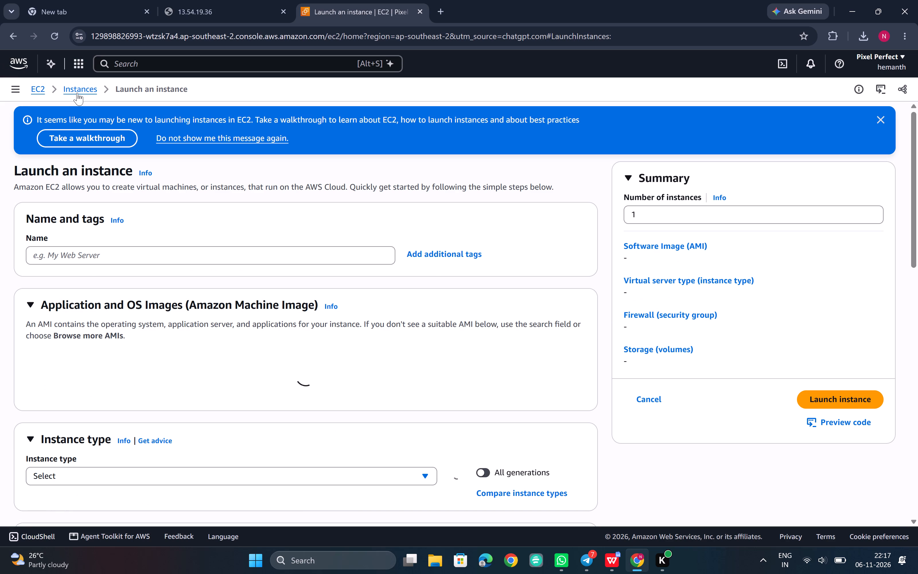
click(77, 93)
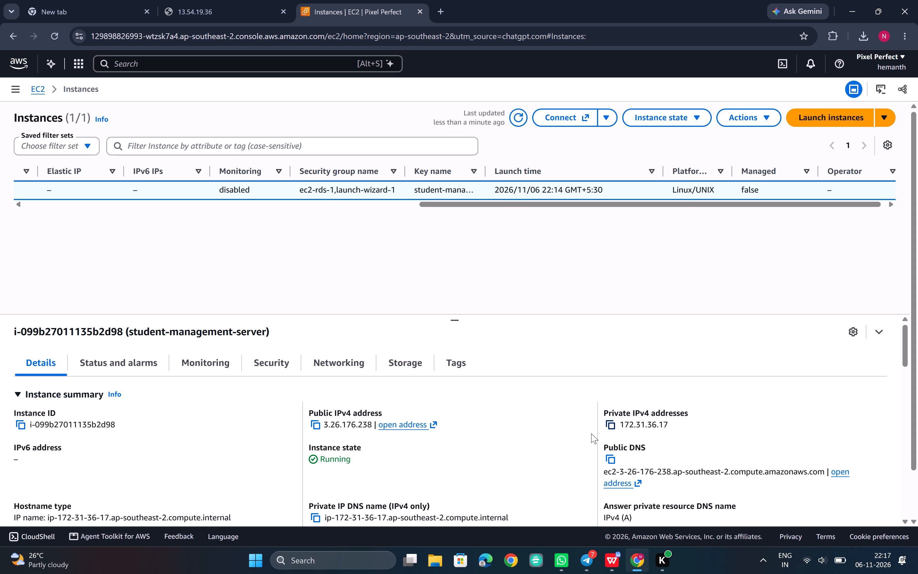
Copy the student-management-server instance's private IPv4 address, 172.31.36.17, and try to load it in a new browser tab.
drag(620, 420, 673, 425)
key(ctrl+c)
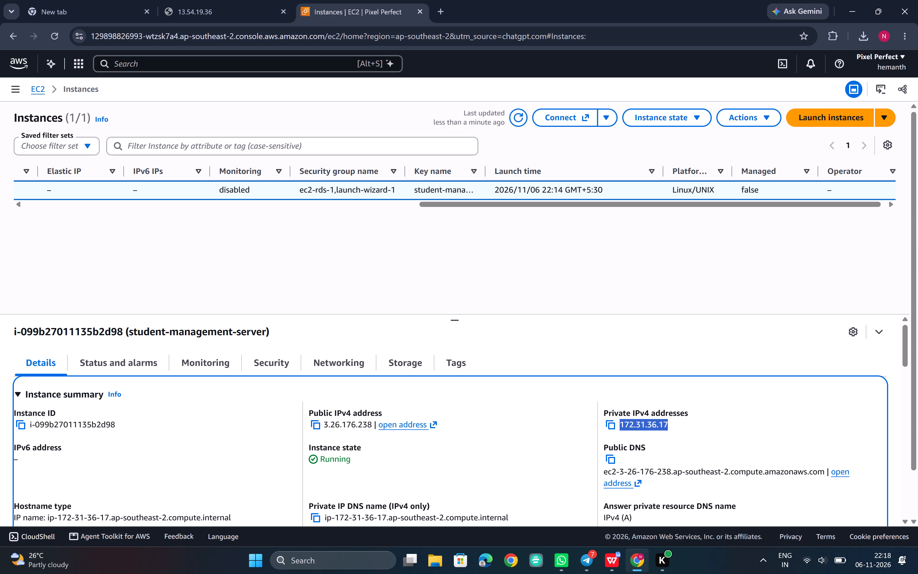
click(442, 2)
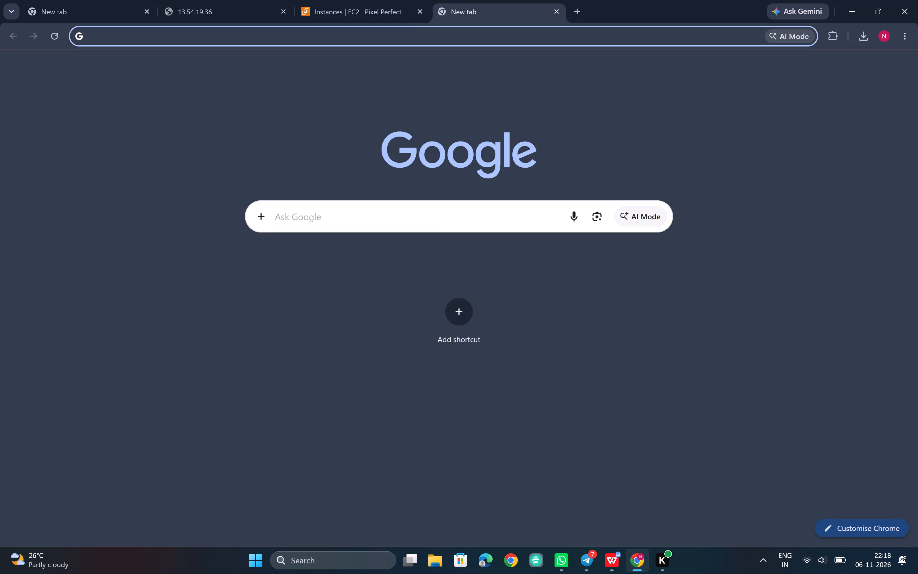
click(401, 31)
key(ctrl+v)
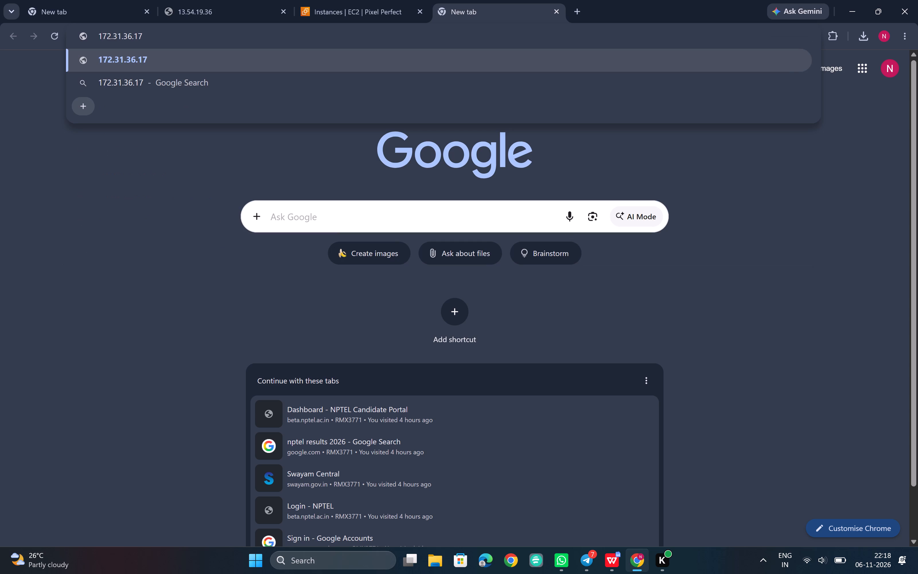
key(Return)
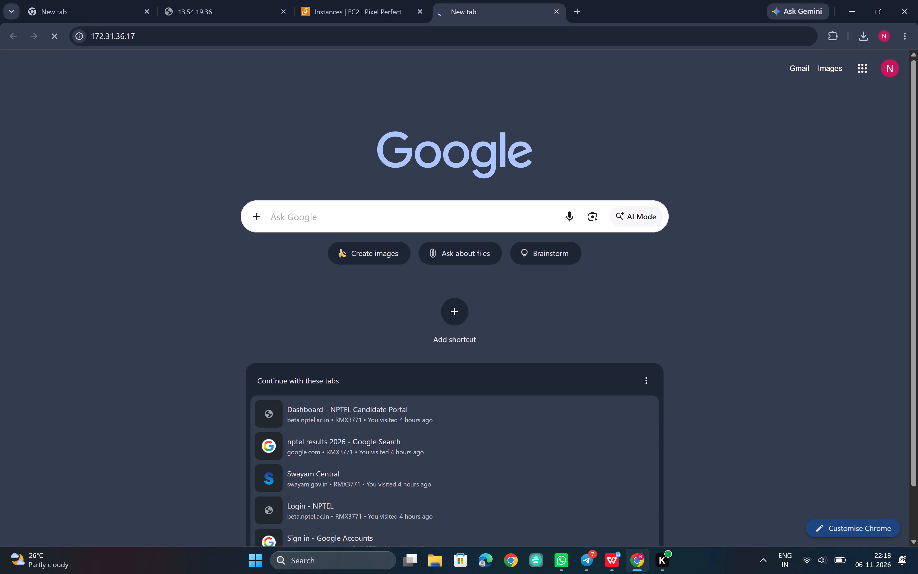
click(139, 34)
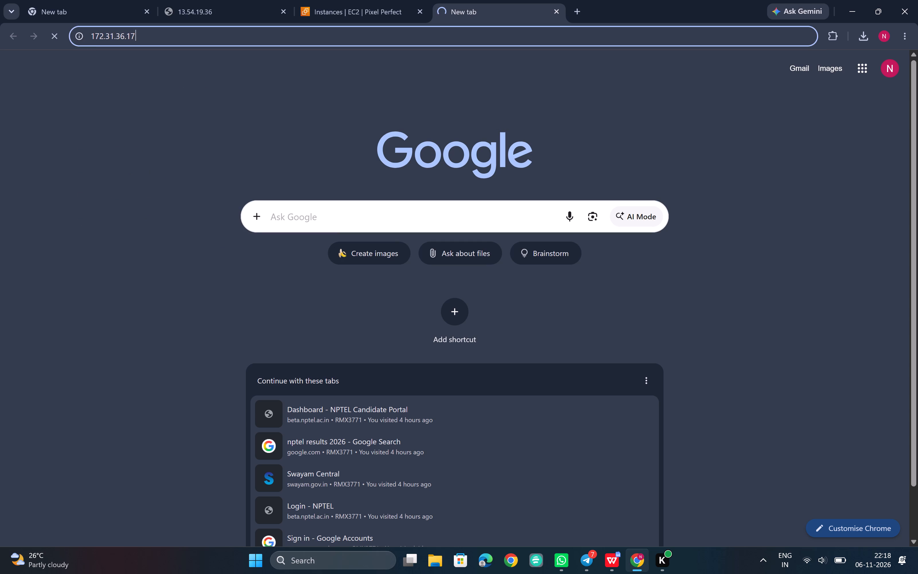
key(Right)
key(Left)
key(Left)
key(Left)
key(Left)
key(Left)
key(Left)
key(Left)
key(Left)
key(Left)
key(Left)
key(Left)
key(Left)
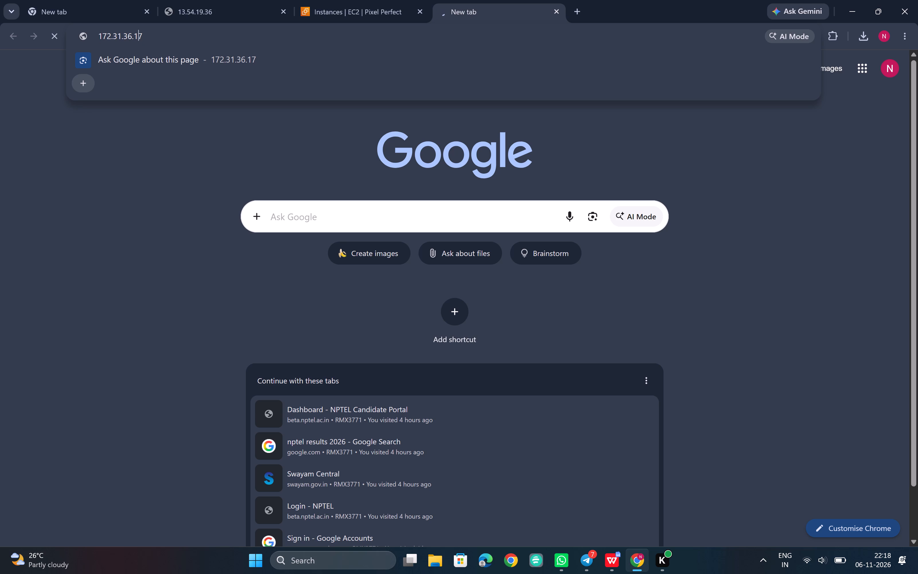
key(Left)
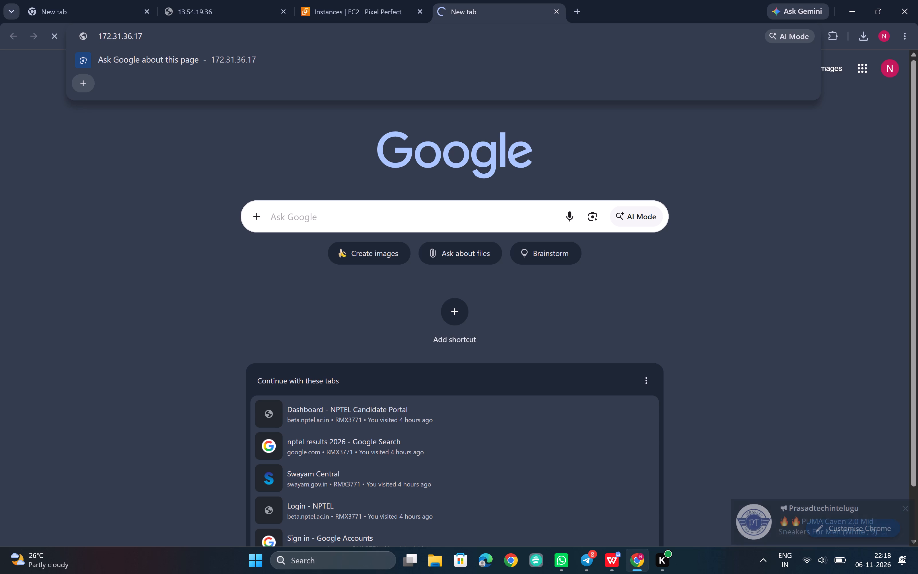
text(htt)
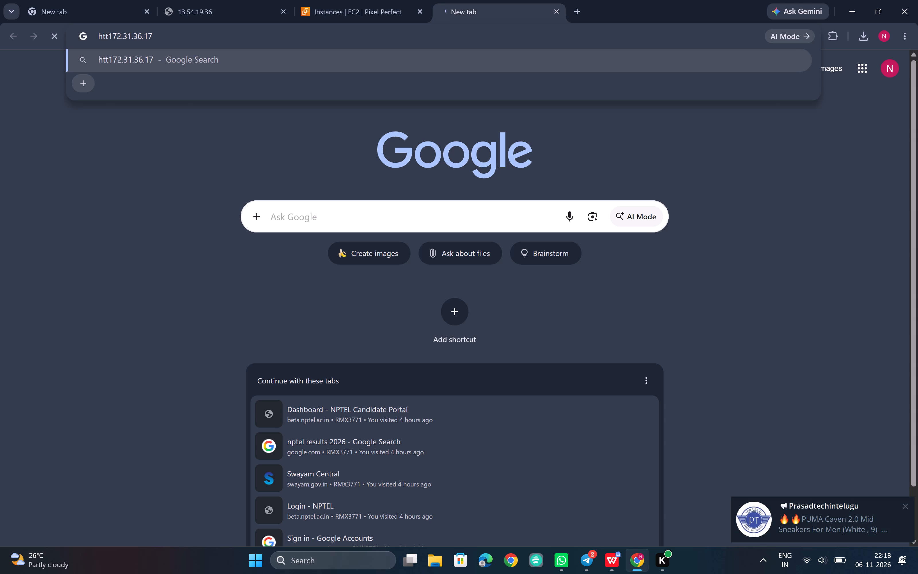
key(p)
key(shift+colon)
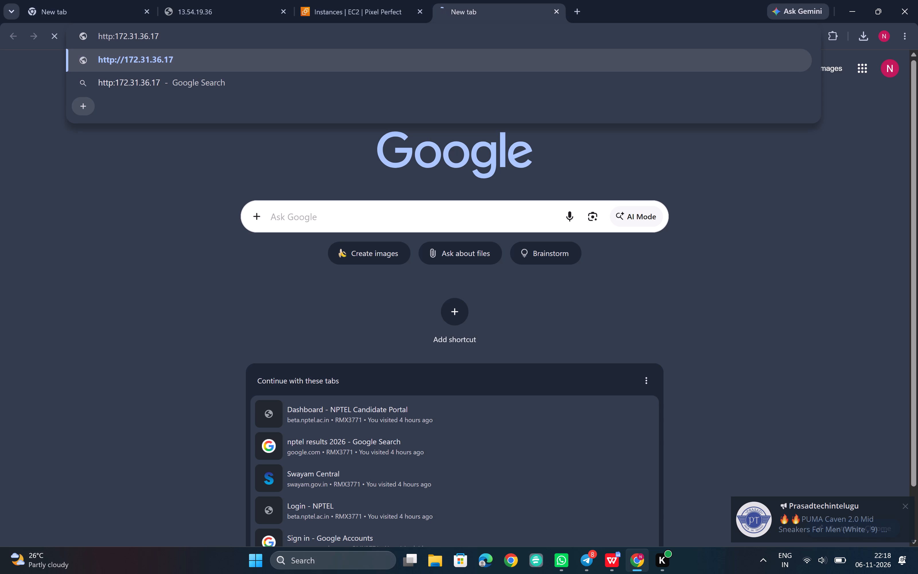
text(//)
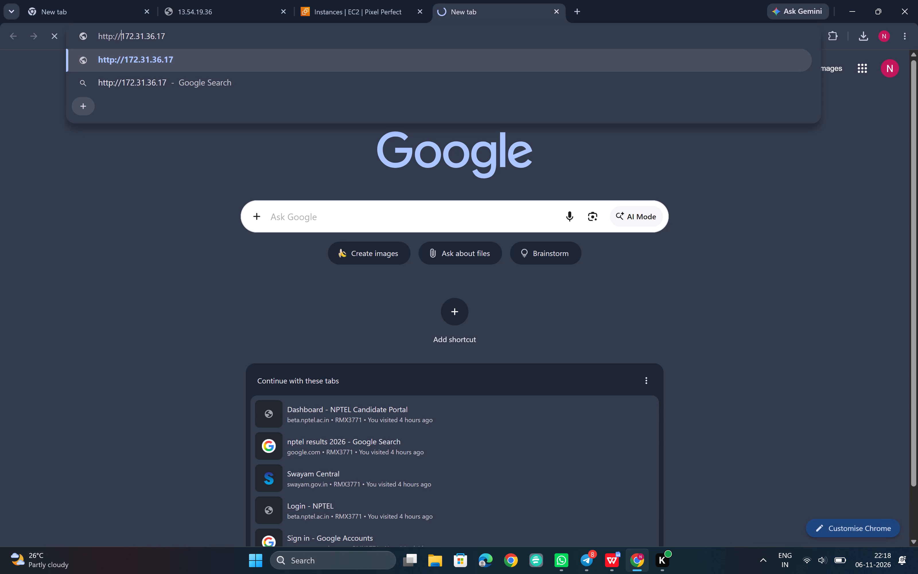
key(Right)
key(Right)
key(Right)
key(Right)
key(Right)
key(Right)
key(Right)
key(Right)
key(Right)
key(Right)
key(Right)
key(Right)
key(shift+colon)
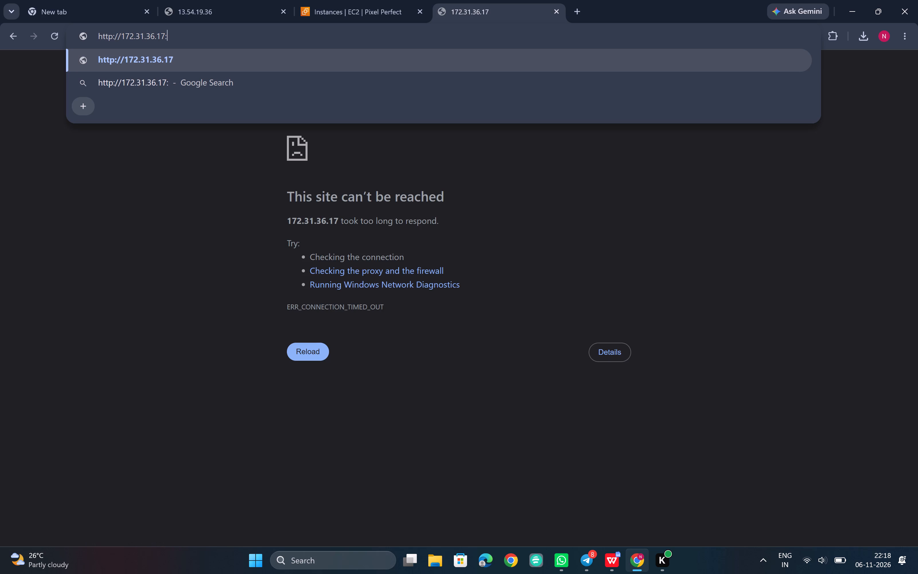
text(8-080)
key(BackSpace)
key(BackSpace)
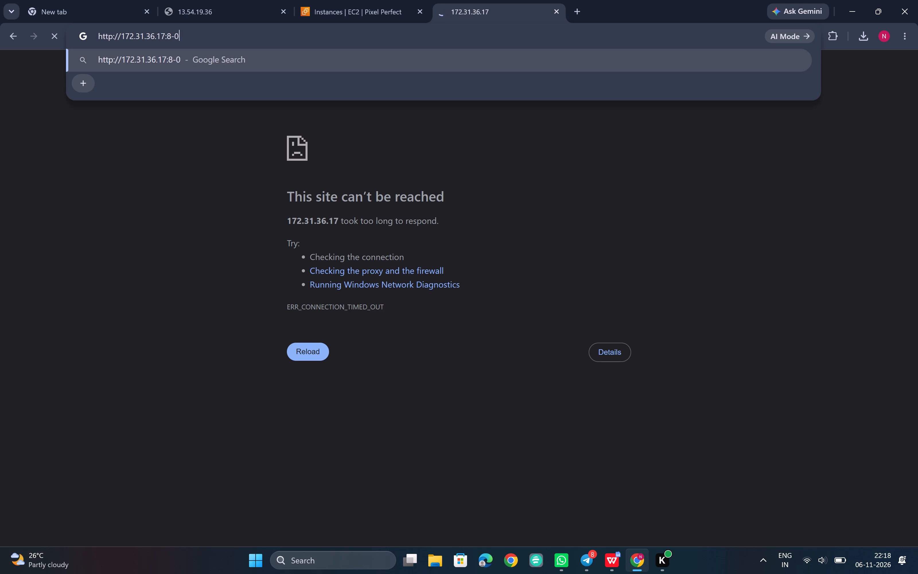
key(BackSpace)
key(BackSpace)
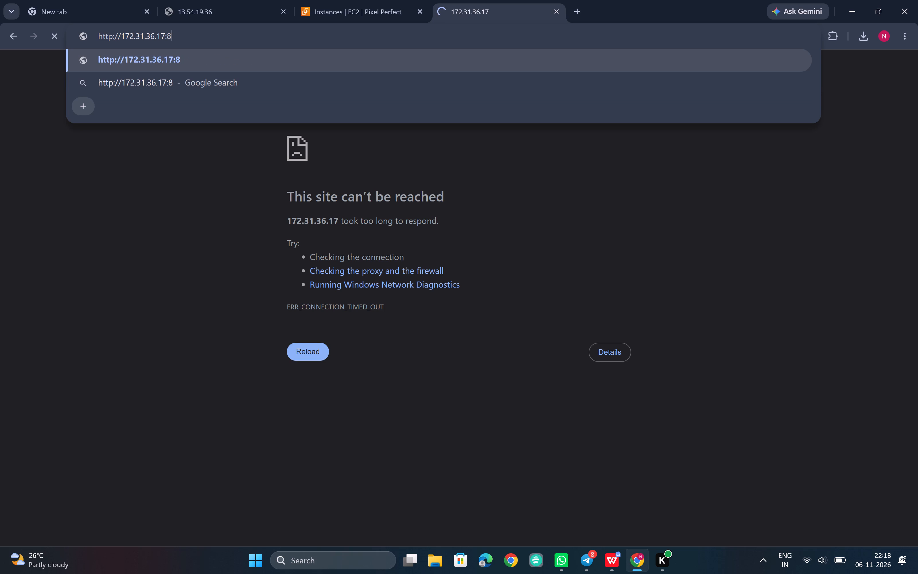
text(080)
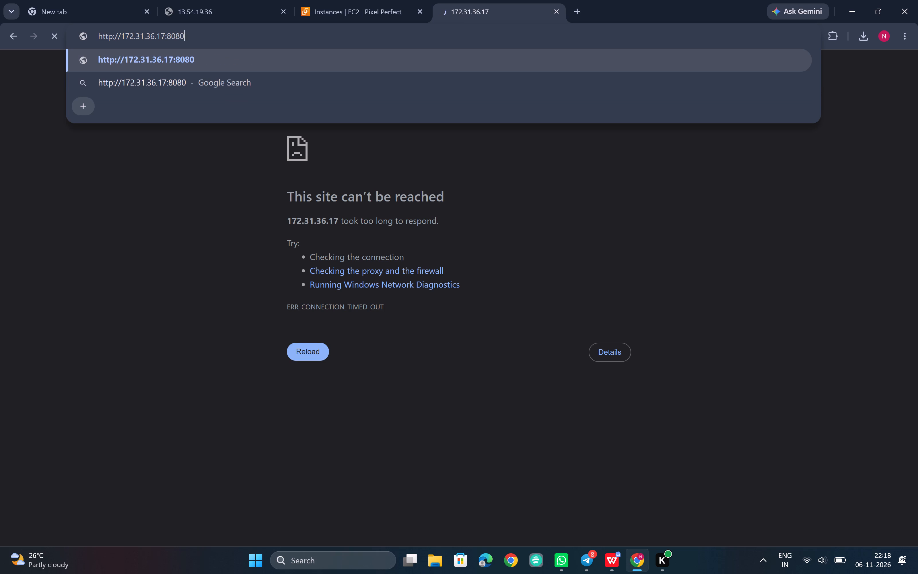
key(slash)
key(Return)
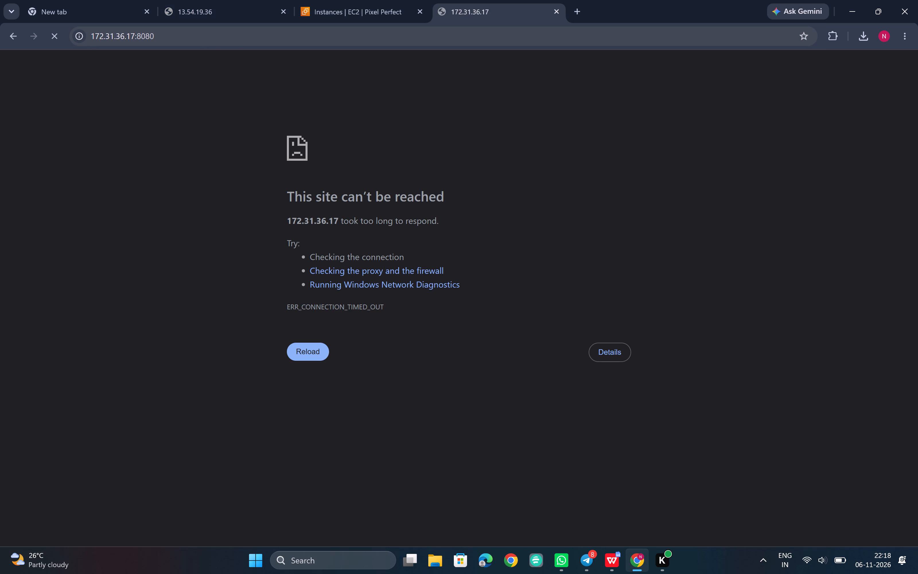
Return to the EC2 Instances page and examine the student-management-server's networking details, security groups and inbound rules.
click(324, 0)
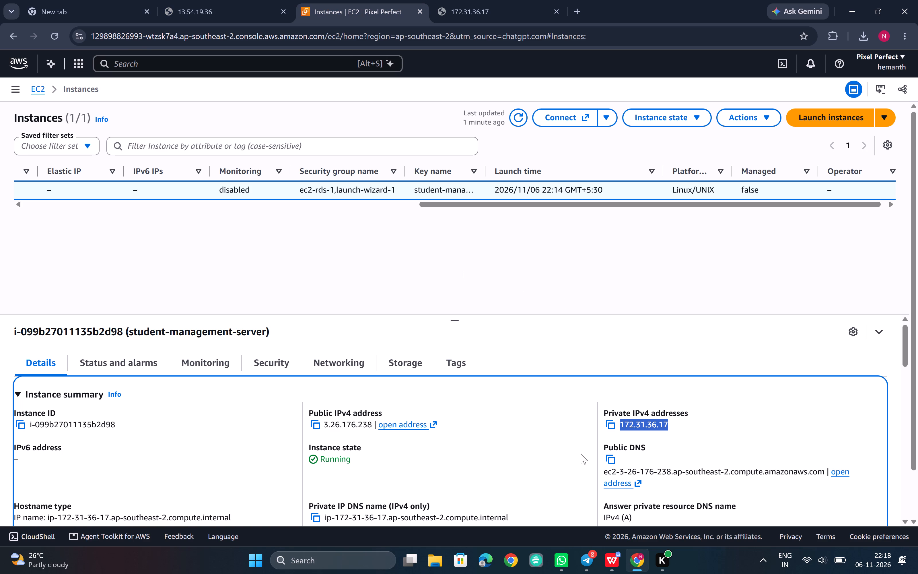
click(307, 370)
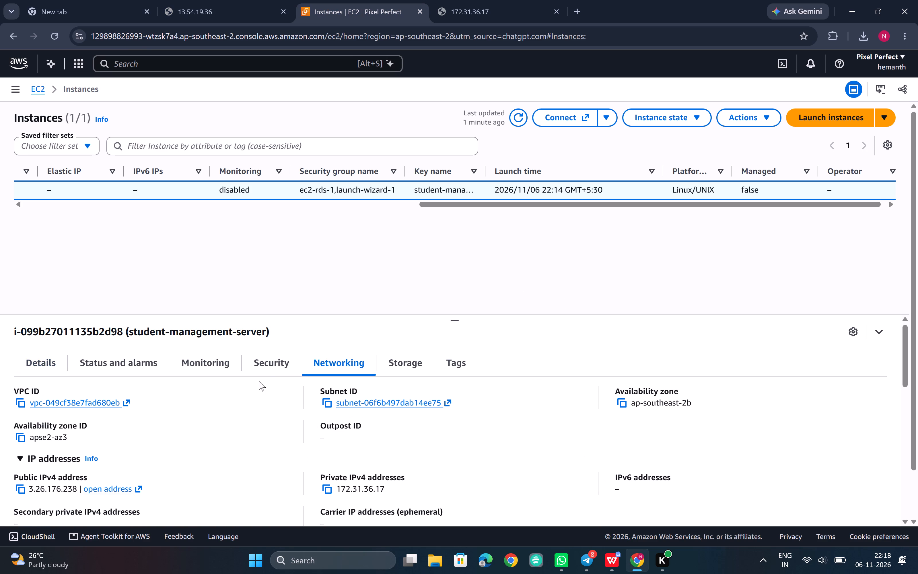
scroll(269, 374, down, 7)
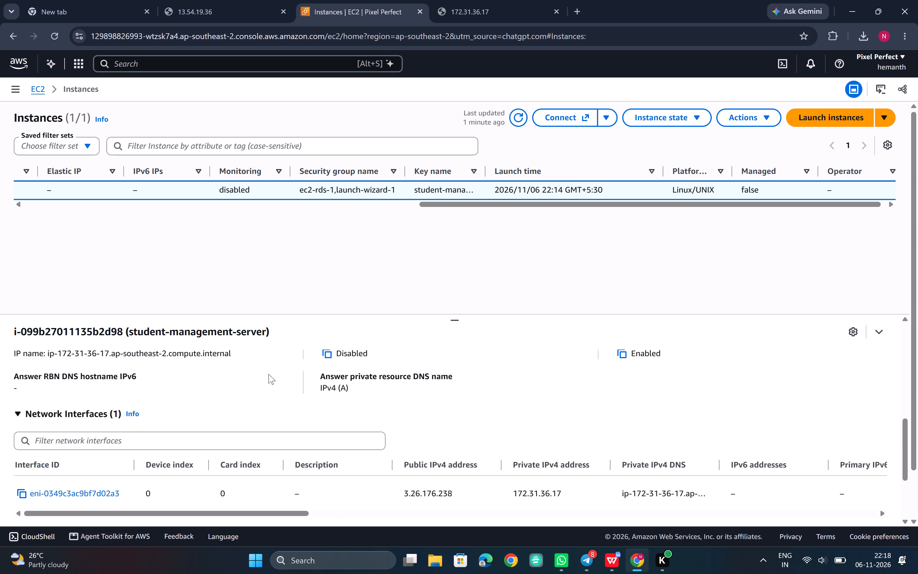
scroll(269, 374, up, 9)
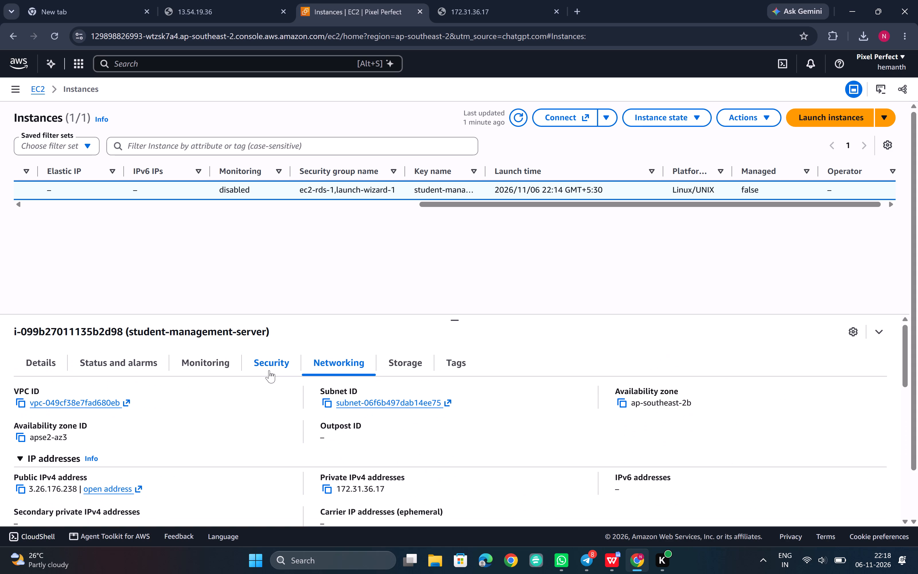
click(269, 370)
scroll(269, 370, down, 5)
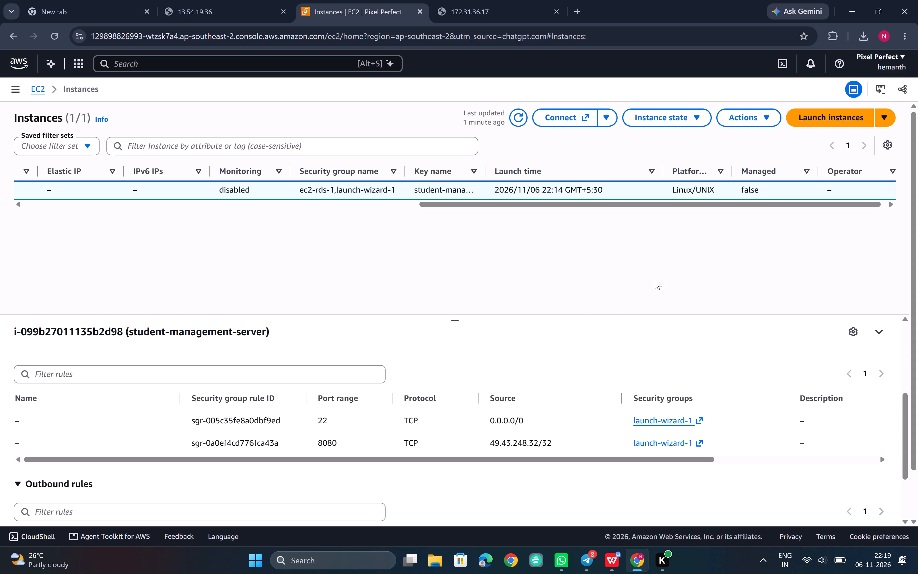
scroll(561, 386, up, 8)
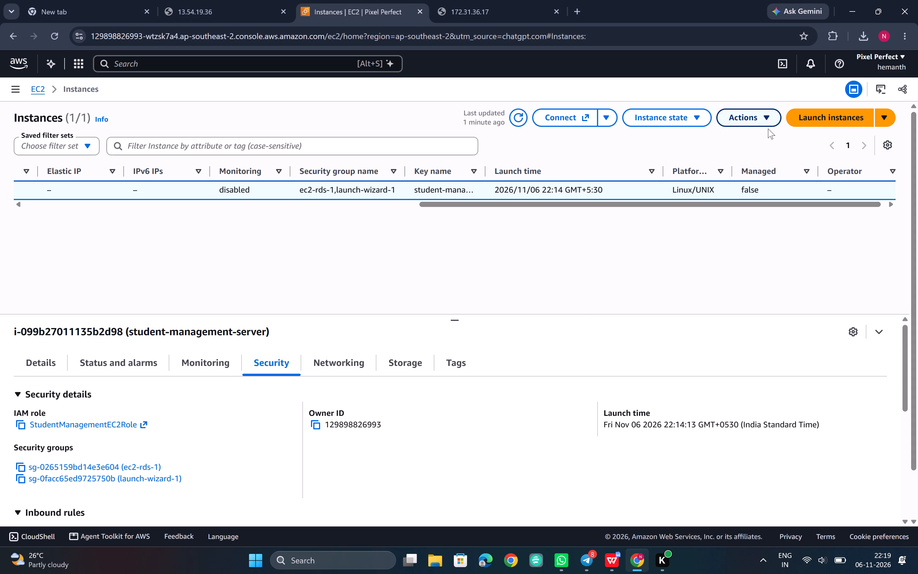
Open the Change security groups page for the student-management-server instance and check its associated security groups.
click(772, 119)
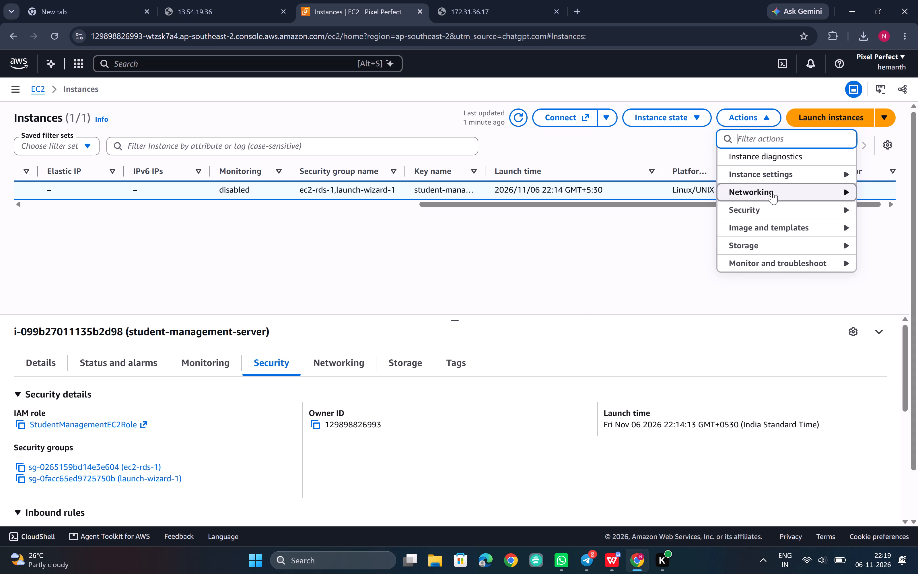
click(769, 206)
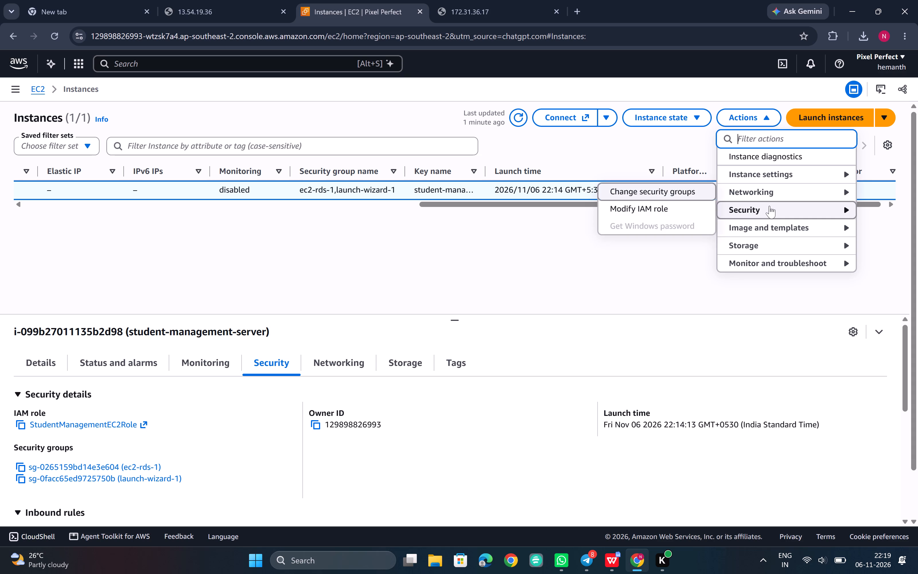
click(661, 185)
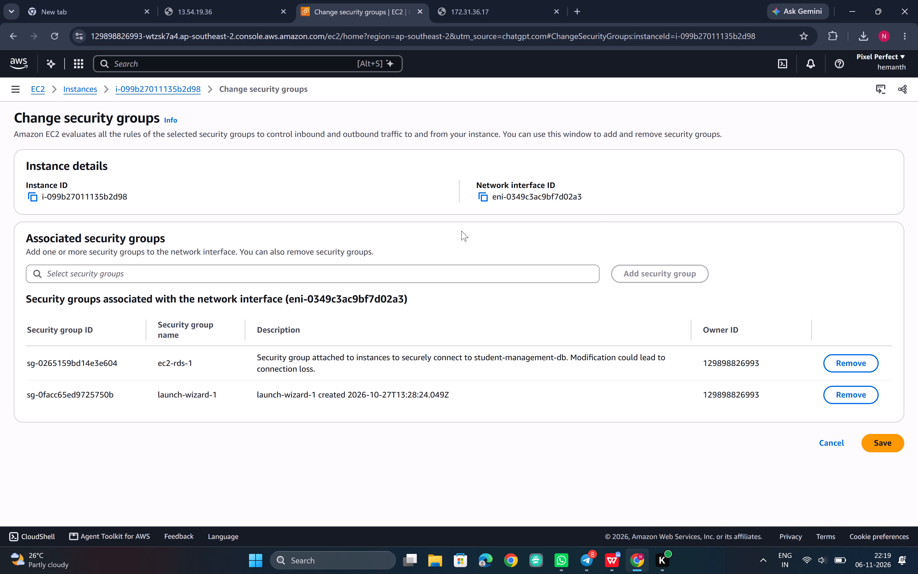
scroll(461, 231, down, 4)
Open the instance's summary page, look through its available actions, and return to the Instances list.
click(144, 94)
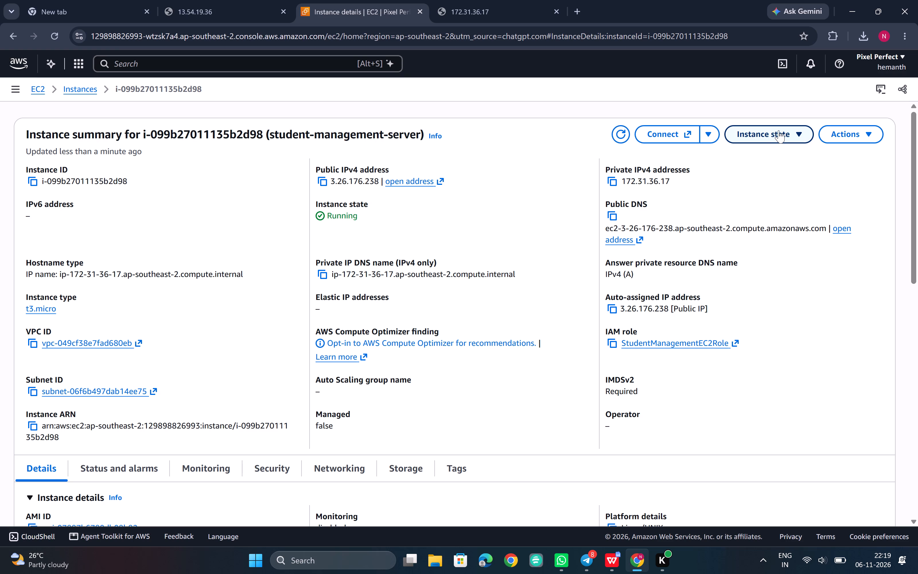
click(832, 135)
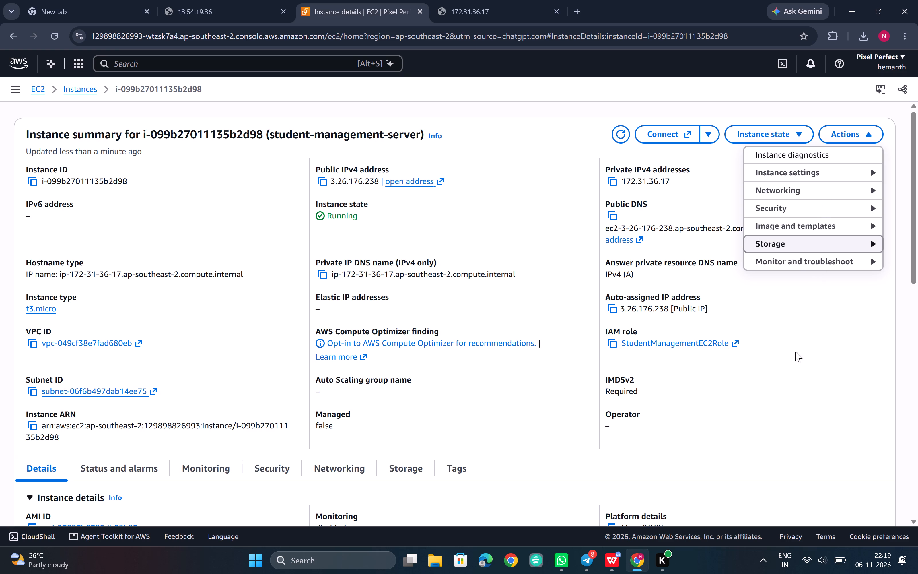
click(85, 86)
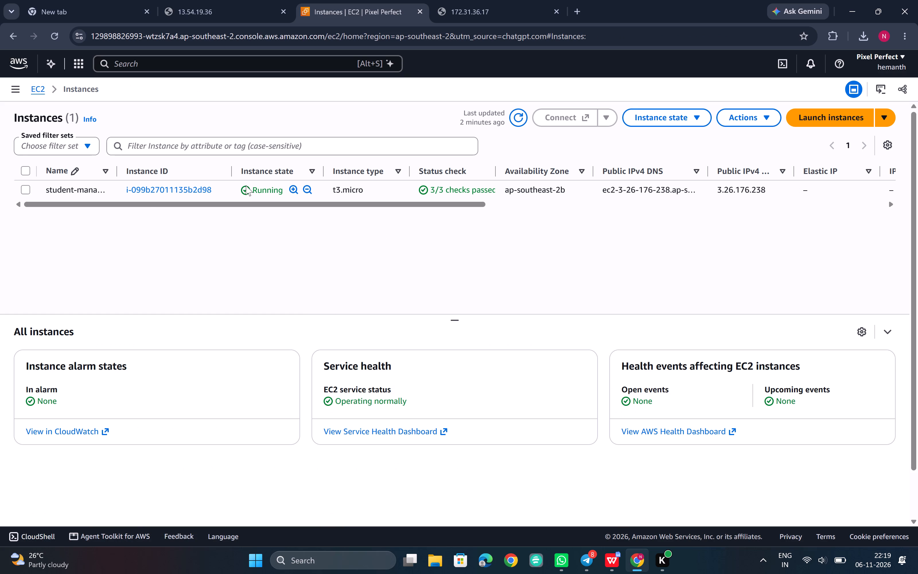
Select the student-management-server instance and look through its available networking and security actions.
scroll(150, 239, down, 5)
scroll(150, 239, up, 1)
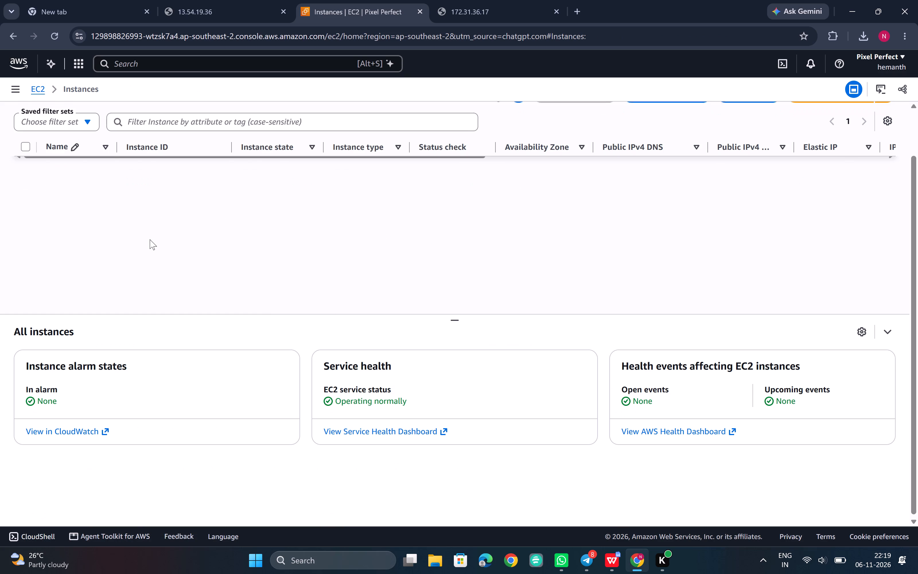
scroll(150, 239, up, 3)
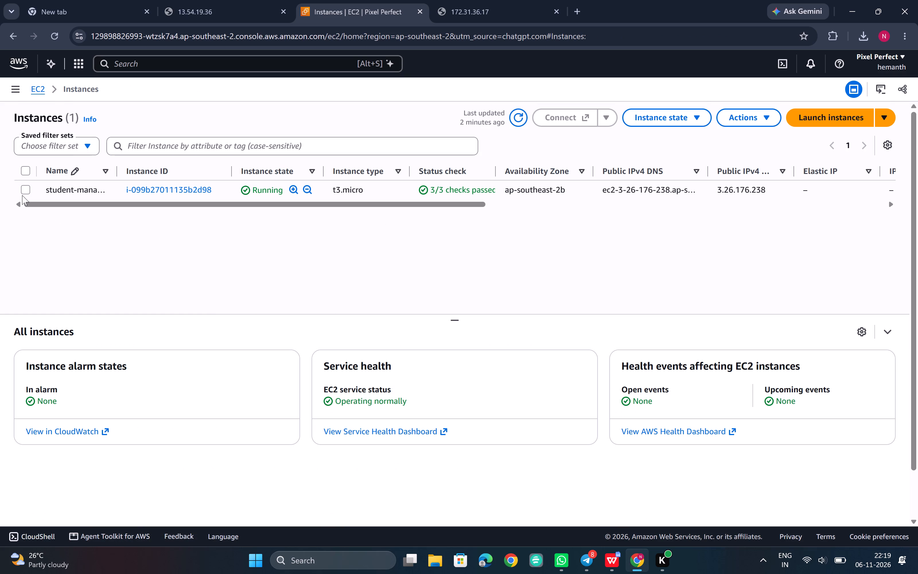
click(22, 192)
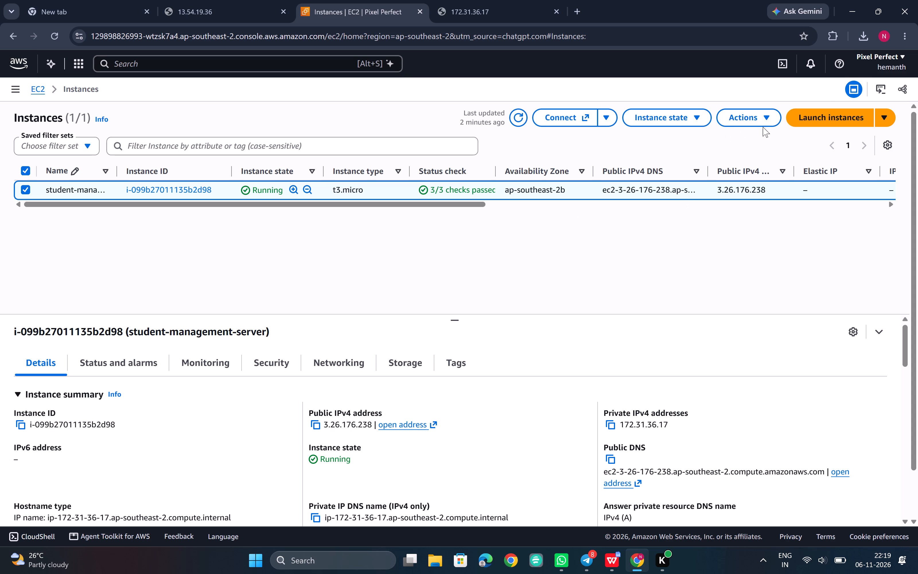
click(886, 117)
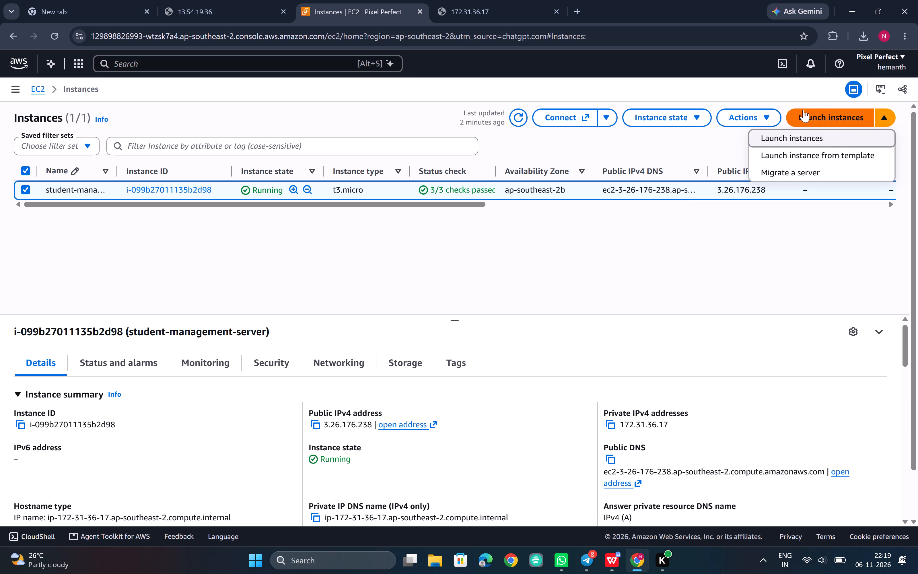
click(771, 118)
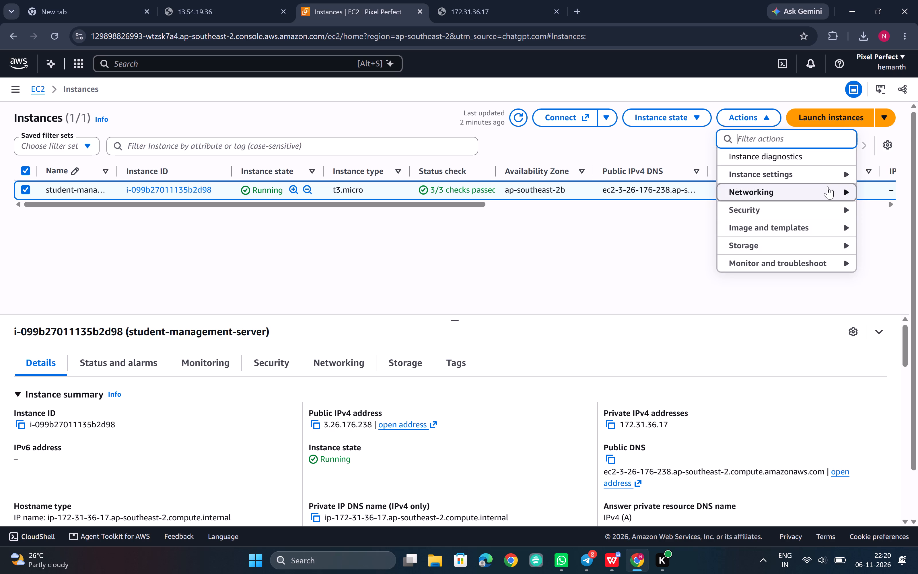
click(842, 192)
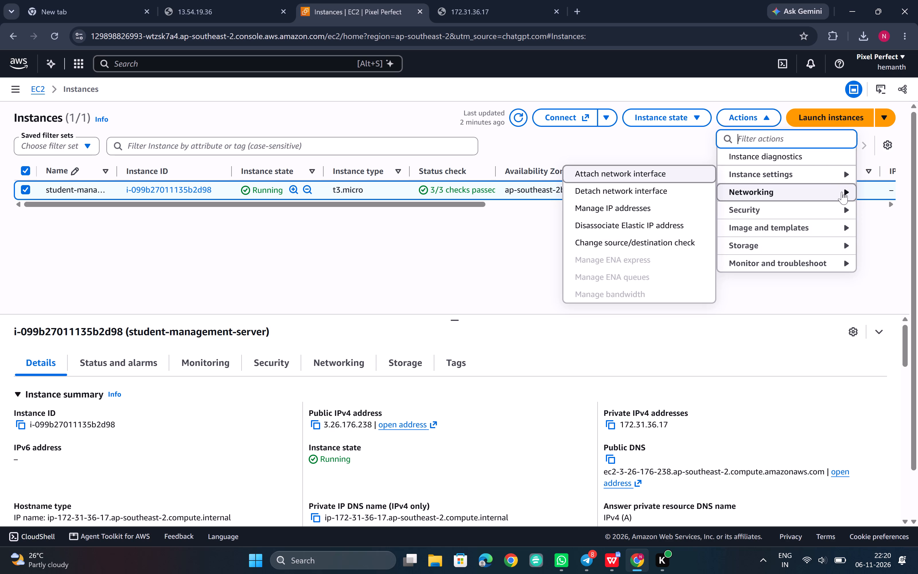
click(841, 218)
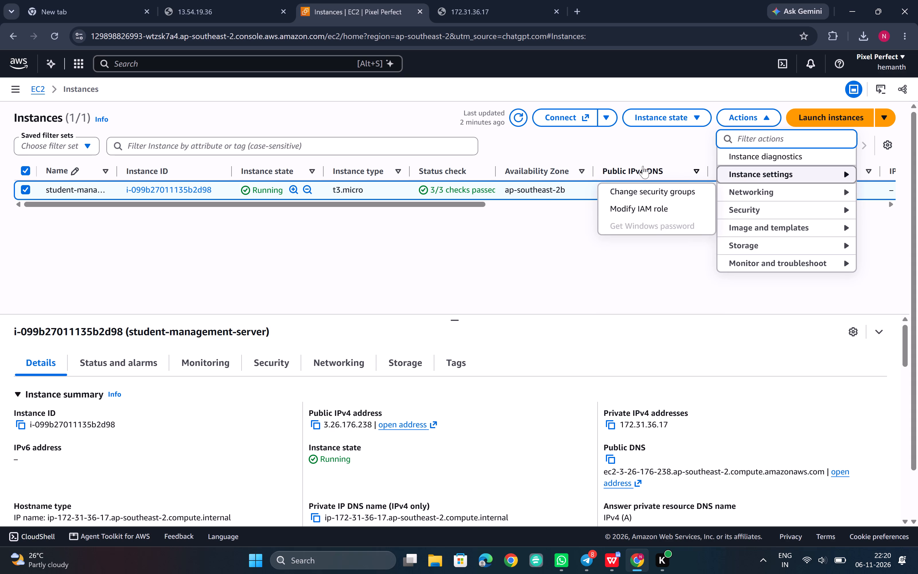
click(570, 253)
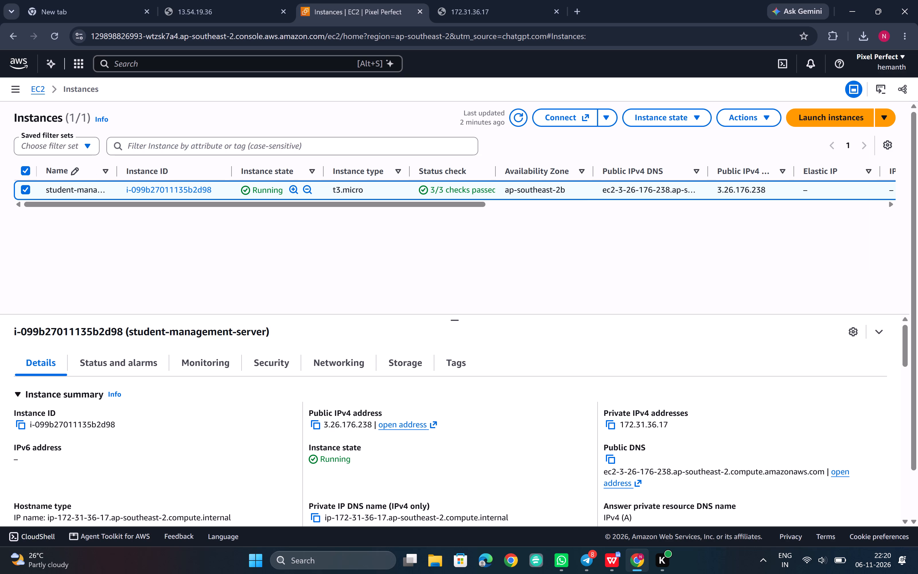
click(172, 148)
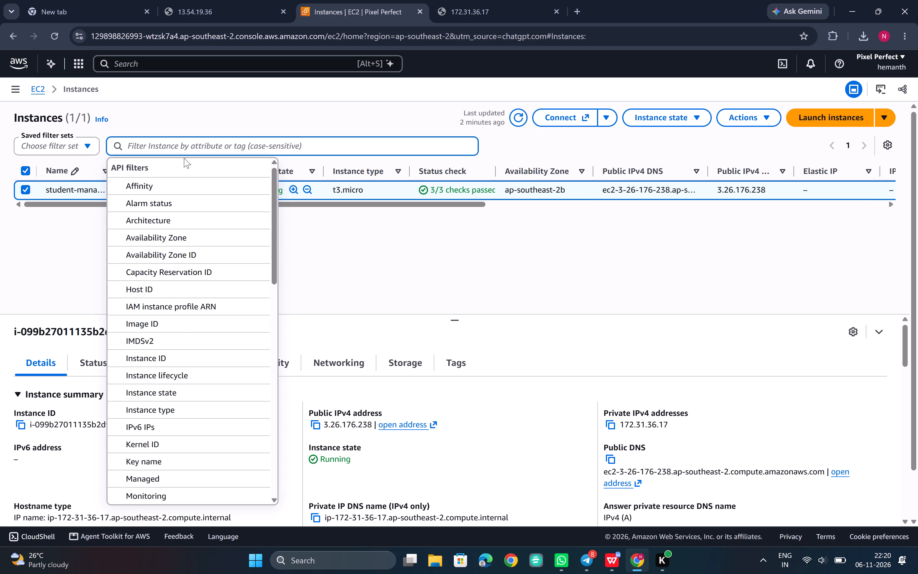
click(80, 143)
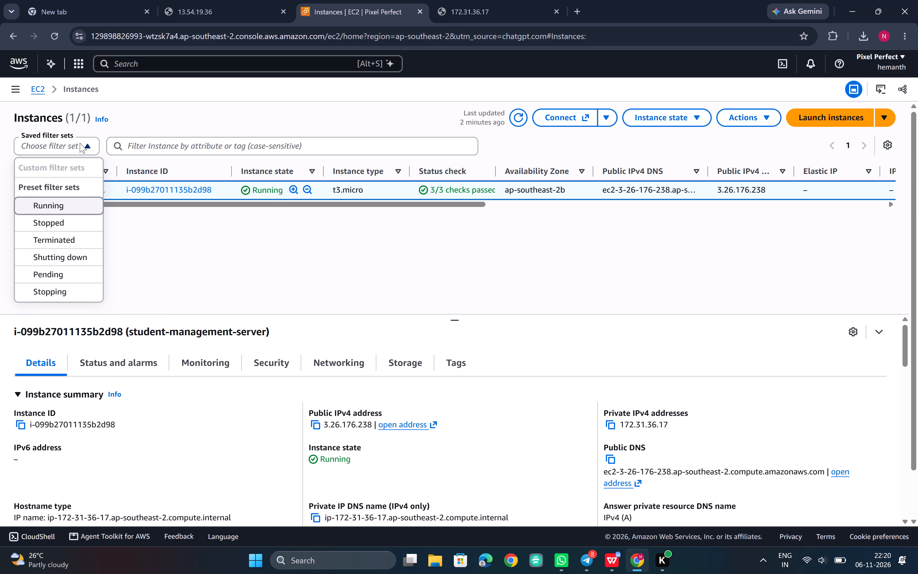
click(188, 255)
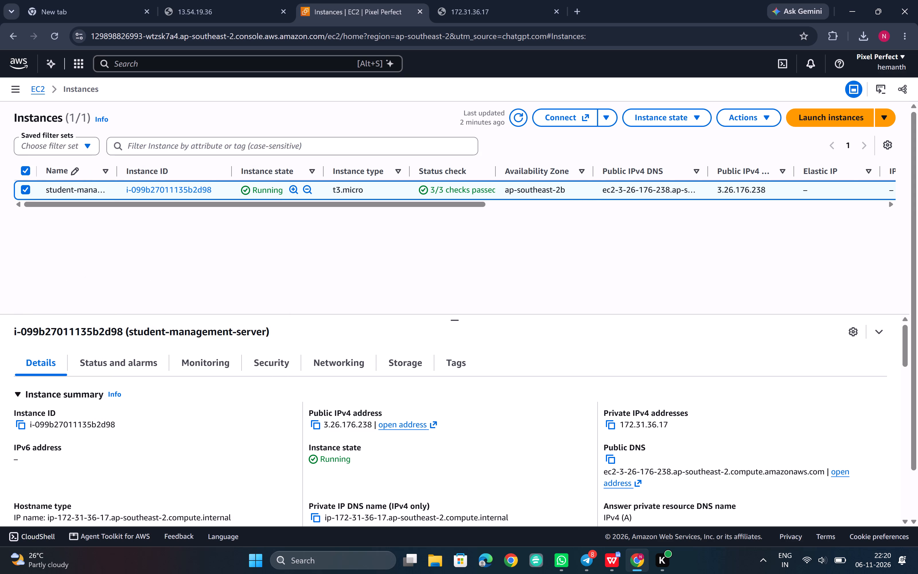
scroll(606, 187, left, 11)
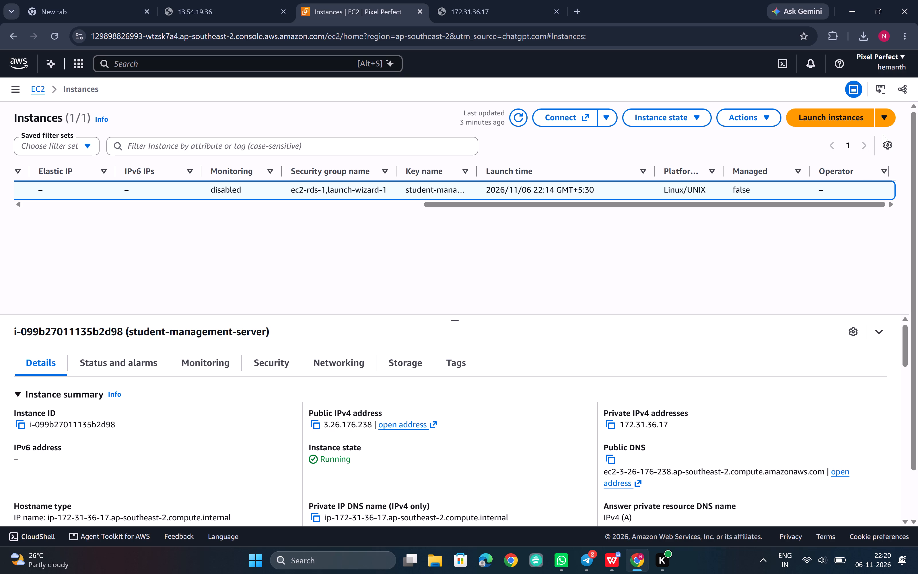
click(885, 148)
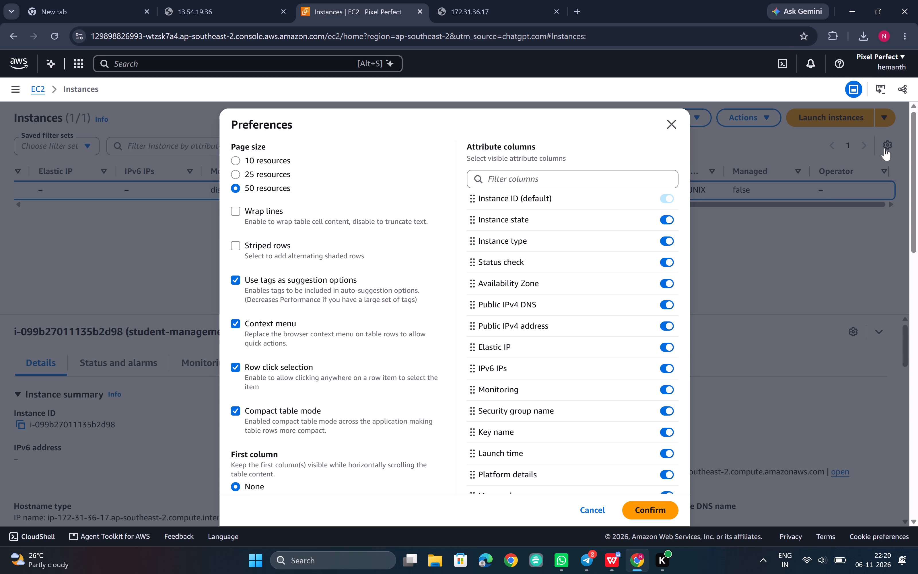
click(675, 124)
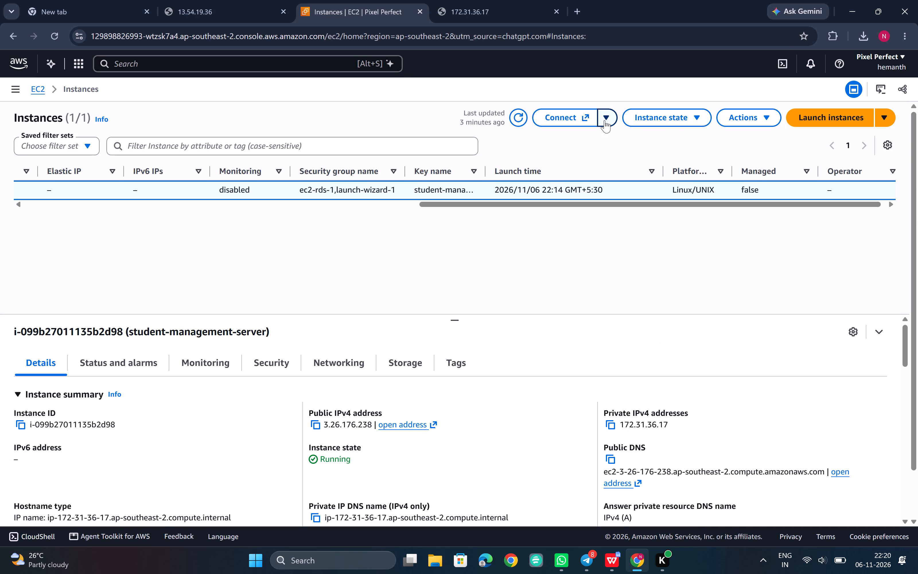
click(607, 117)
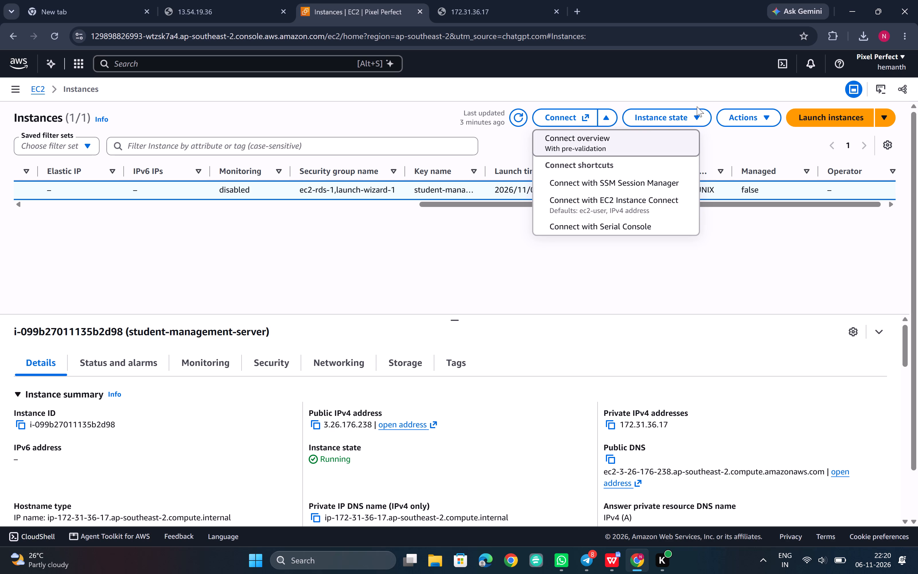
Refresh the instances list and look through the instance's settings, networking, security, image, storage and troubleshooting actions.
click(515, 122)
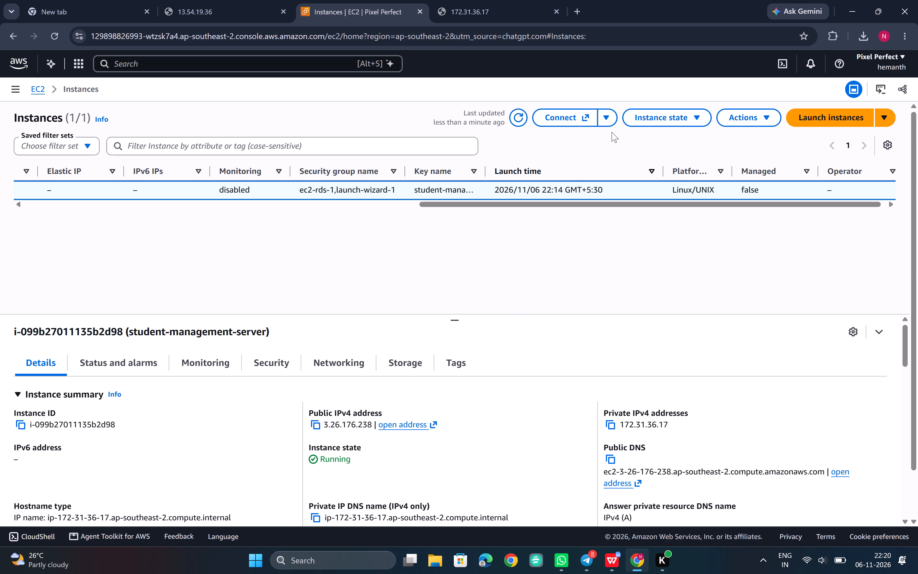
click(767, 112)
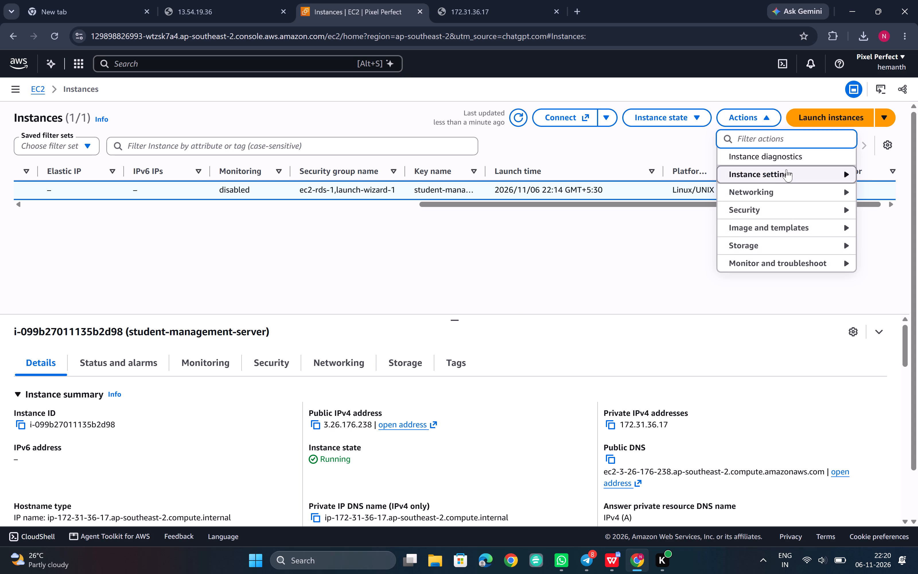
click(786, 169)
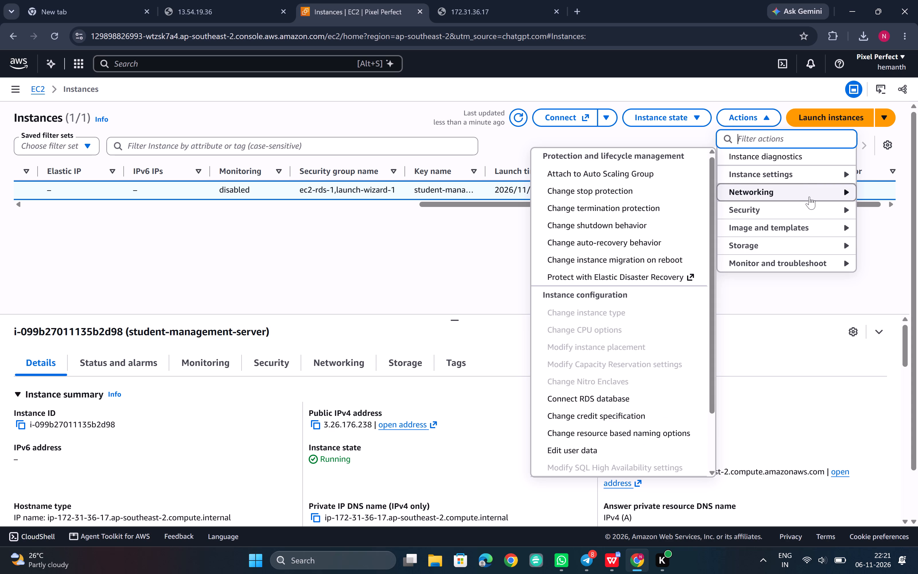
click(843, 187)
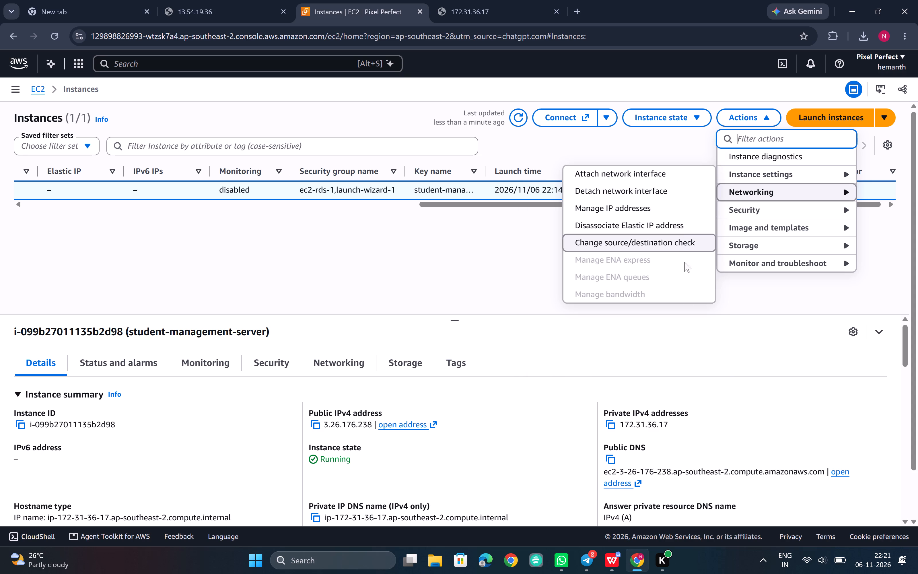
click(798, 220)
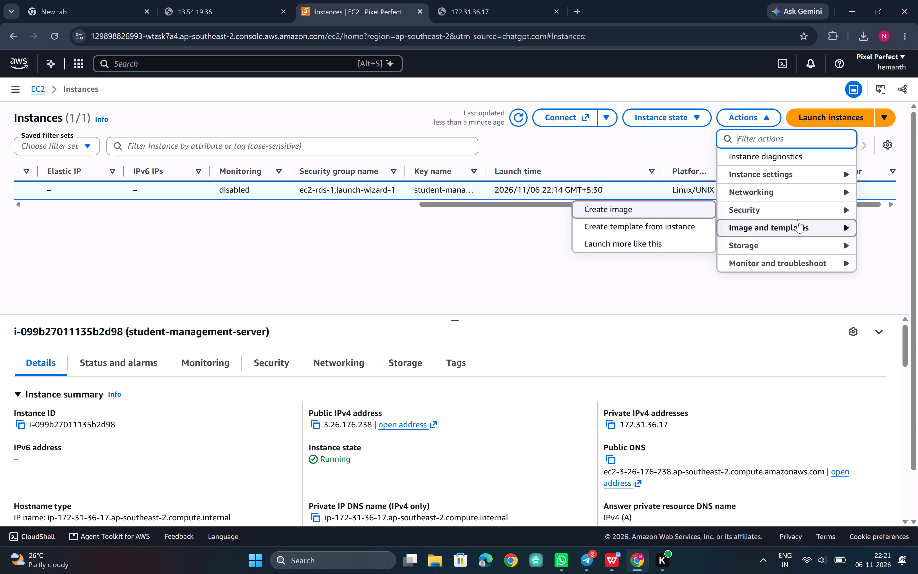
click(807, 243)
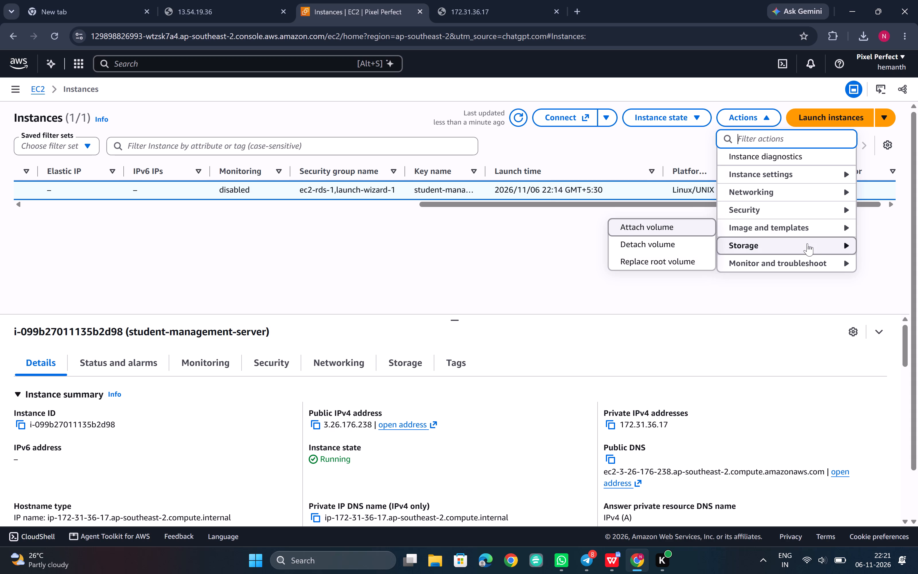
click(818, 266)
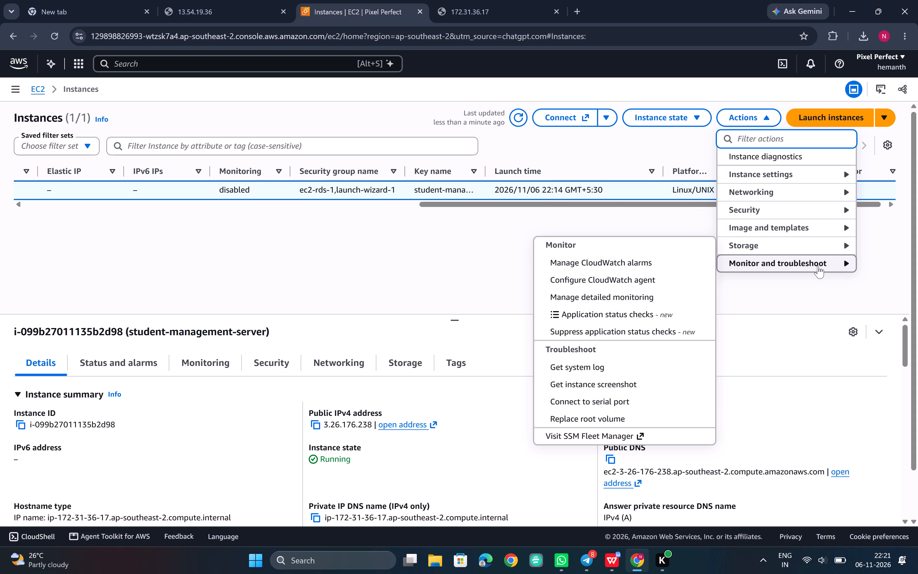
click(791, 213)
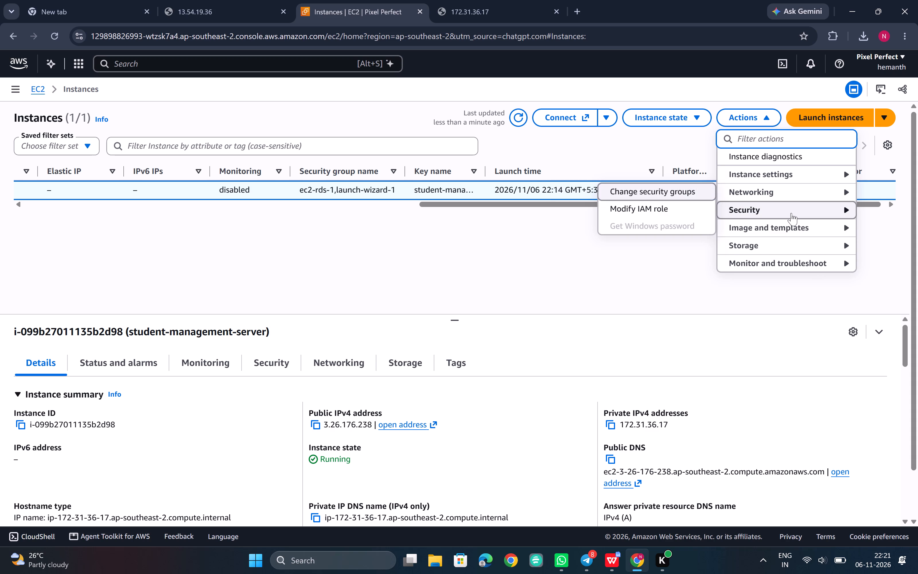
click(635, 269)
Examine the student-management-server's details, security groups, and inbound and outbound rules.
scroll(635, 269, down, 5)
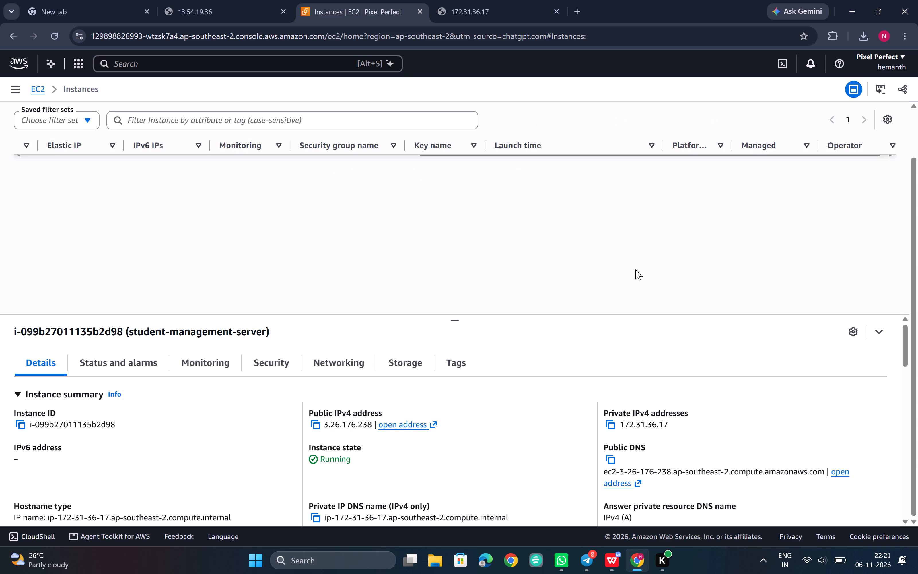
scroll(618, 310, up, 4)
scroll(429, 282, down, 6)
scroll(377, 417, down, 10)
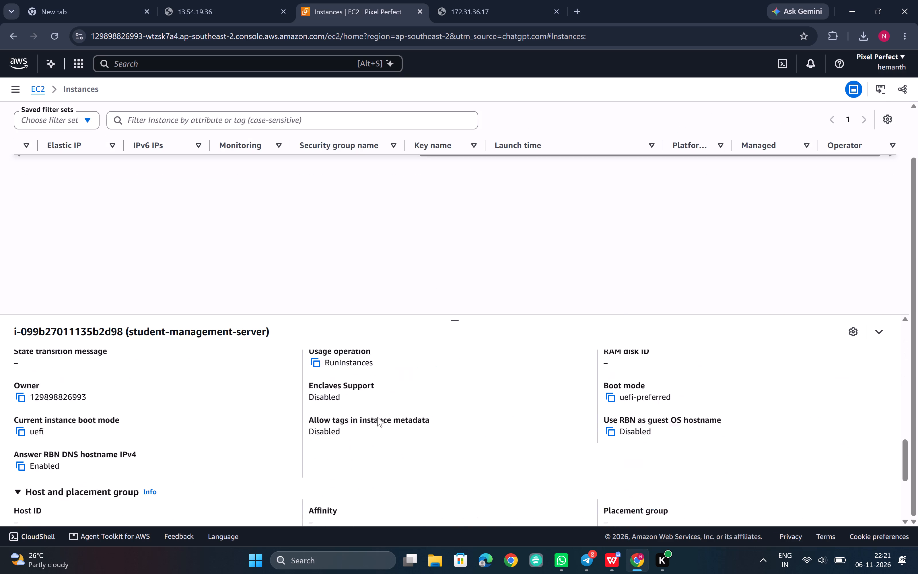
scroll(377, 417, up, 10)
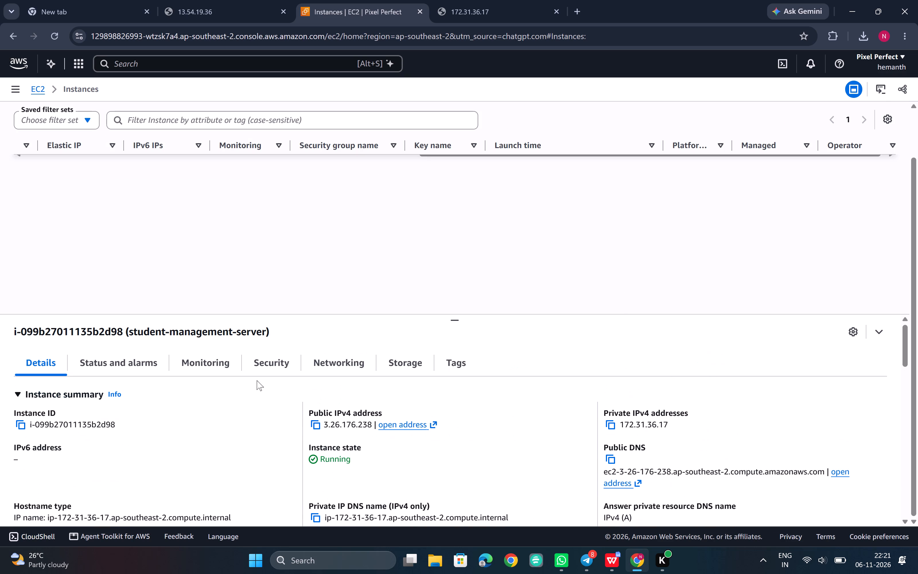
click(283, 356)
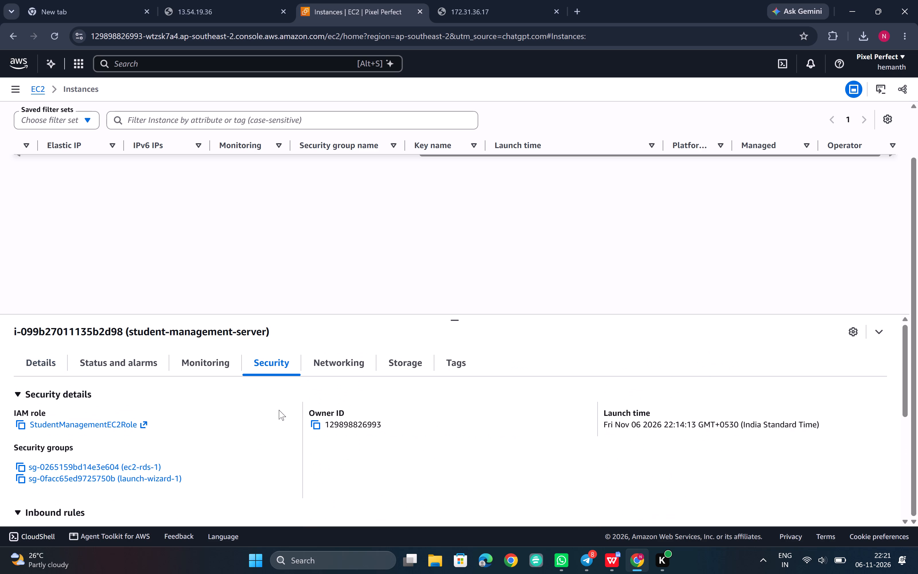
scroll(279, 410, down, 2)
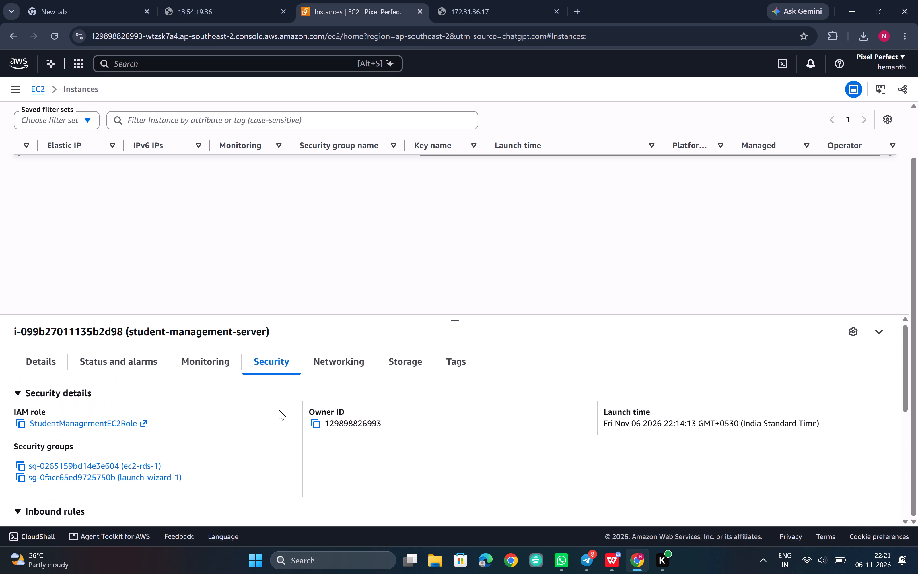
scroll(279, 410, down, 3)
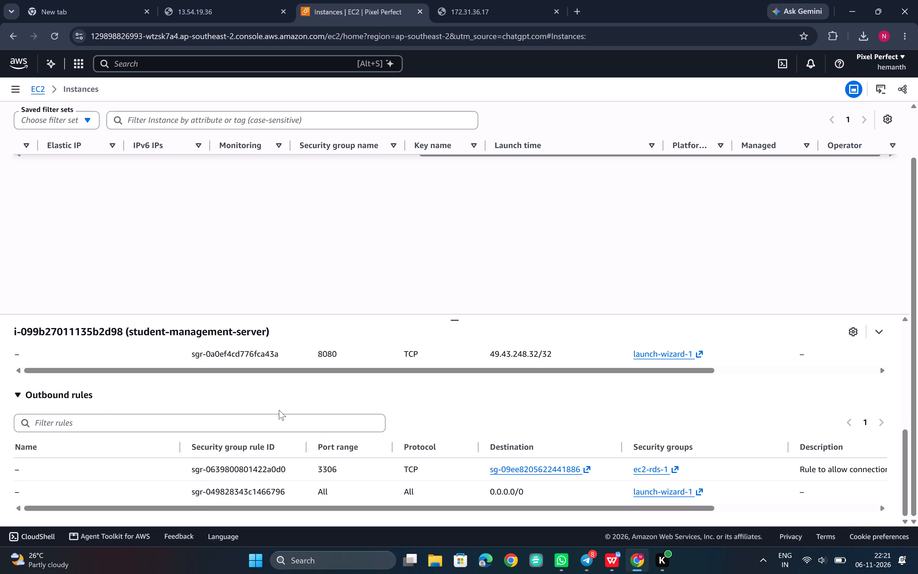
scroll(279, 410, down, 1)
scroll(279, 410, up, 1)
scroll(279, 410, down, 3)
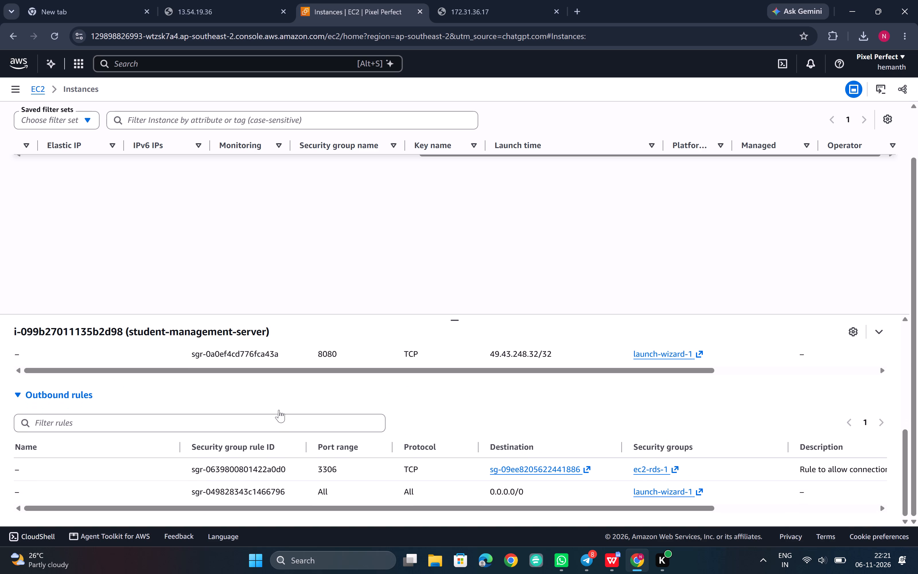
Set the source type of launch-wizard-1's port 8080 inbound rule to My IP and save the rules.
click(647, 489)
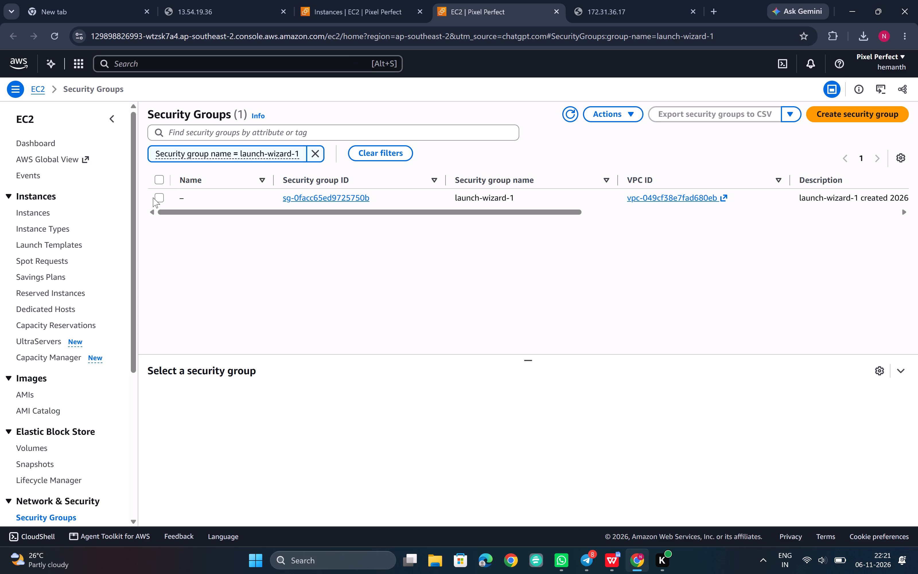
click(153, 197)
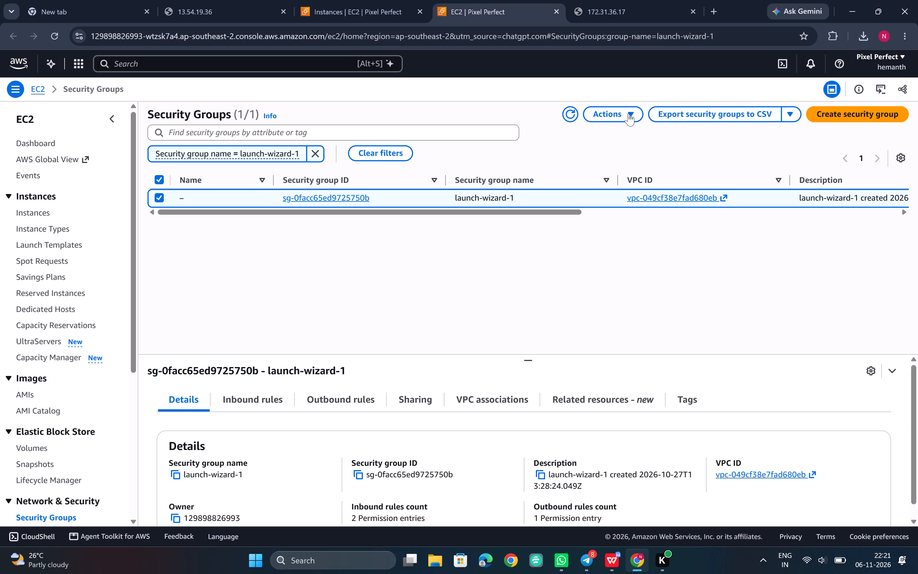
click(628, 112)
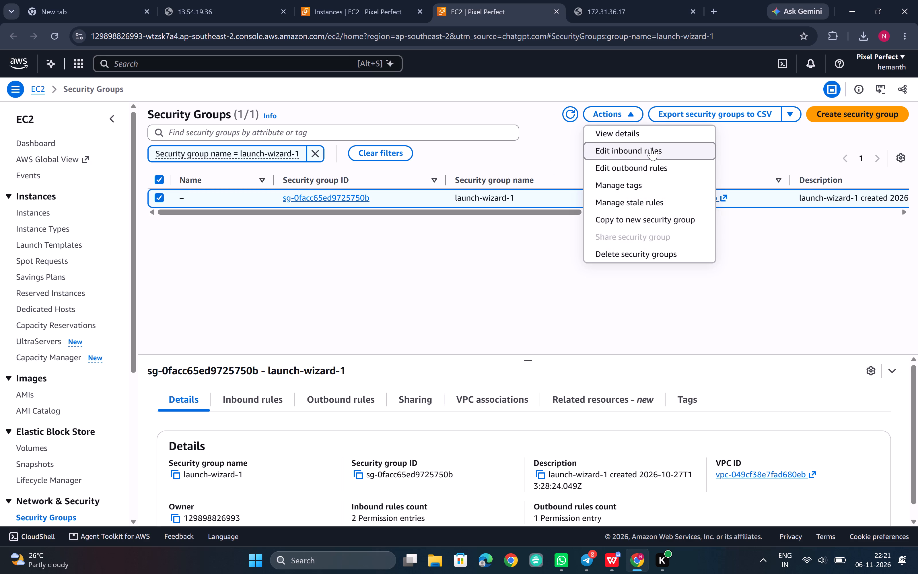
click(651, 148)
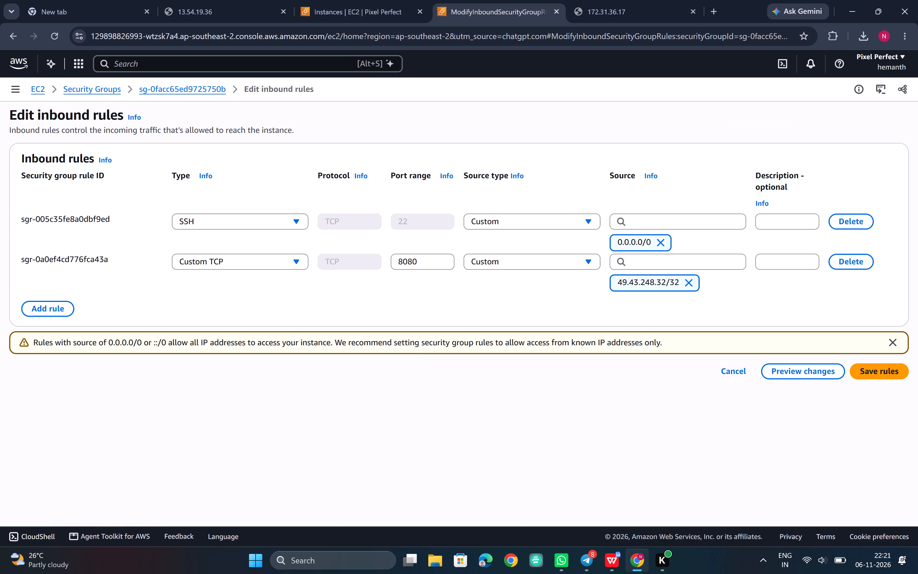
click(568, 256)
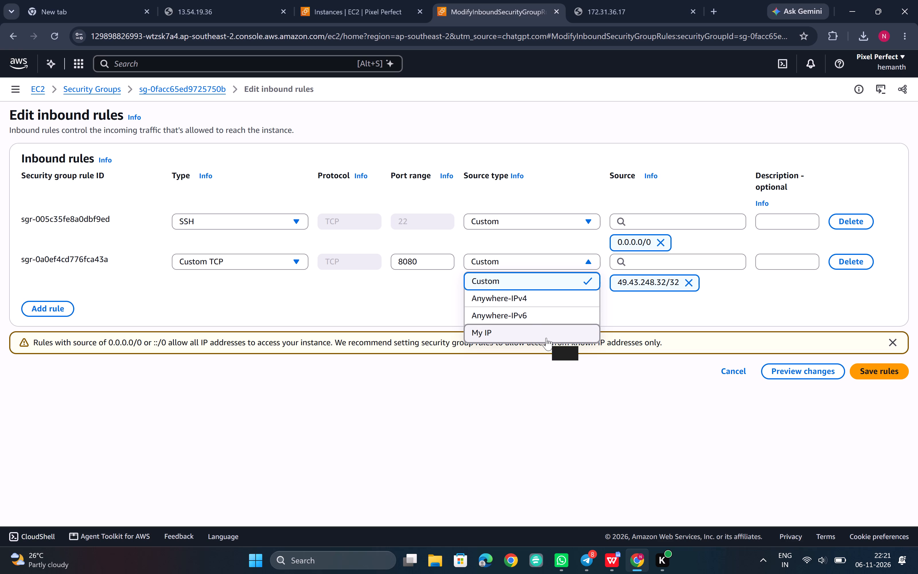
click(532, 300)
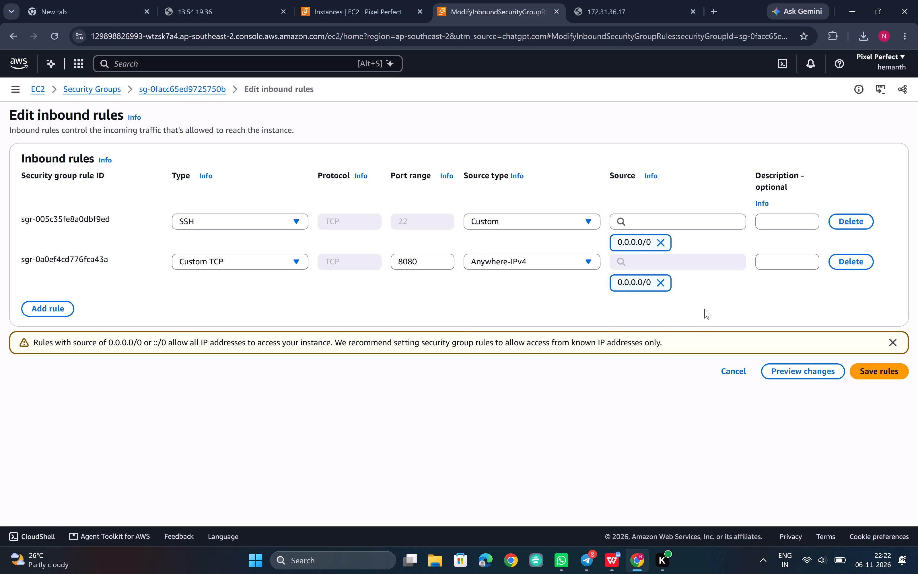
click(579, 262)
click(535, 328)
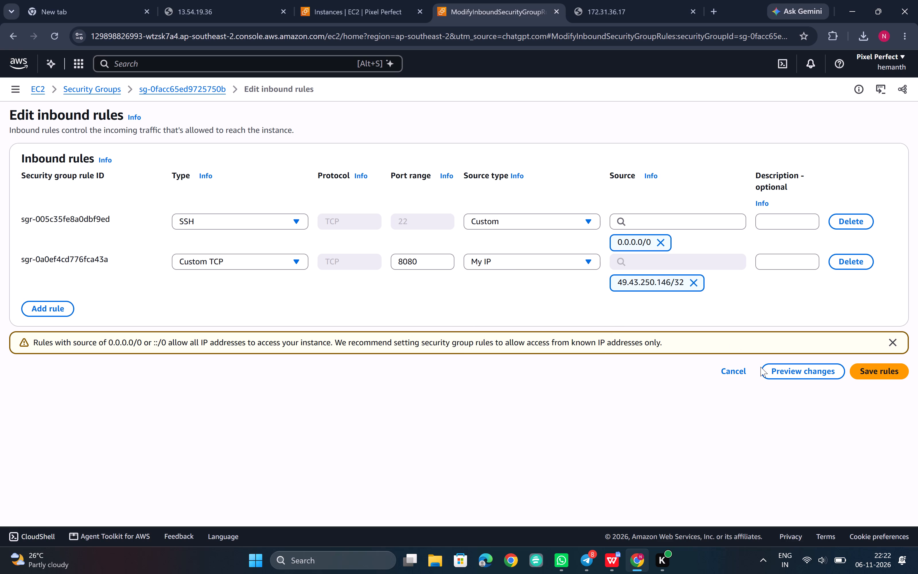
click(865, 366)
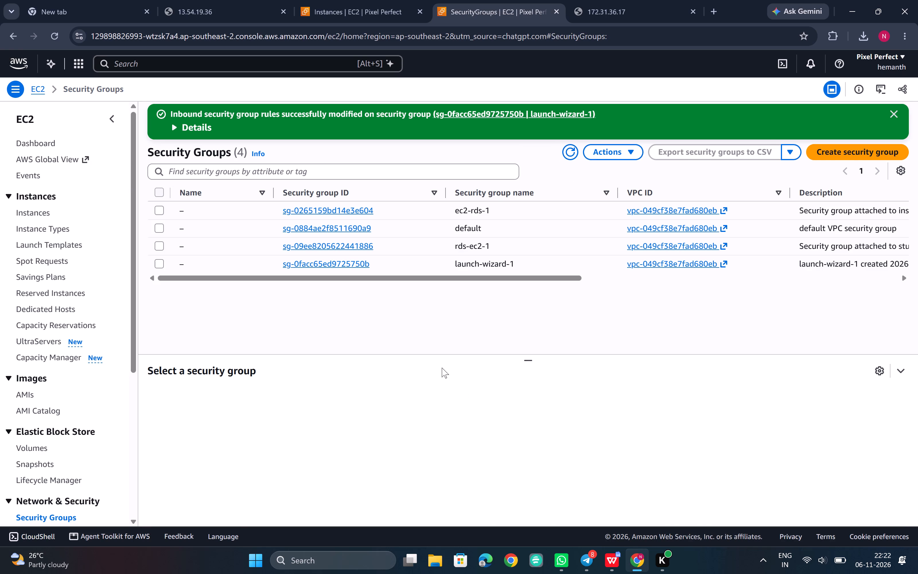
Return to the Instances list and look over the student-management-server's status and public address columns.
click(15, 210)
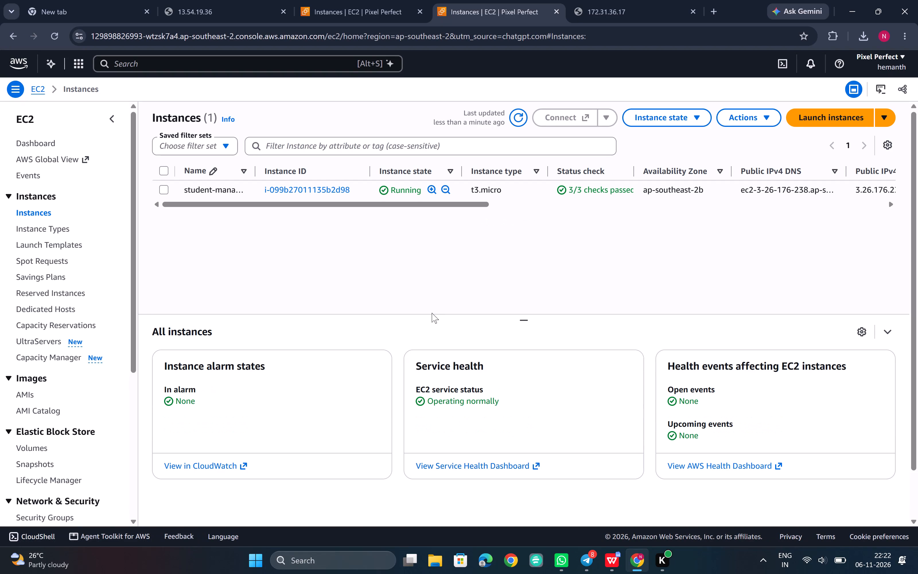
scroll(432, 308, down, 4)
scroll(432, 308, up, 3)
scroll(695, 200, left, 6)
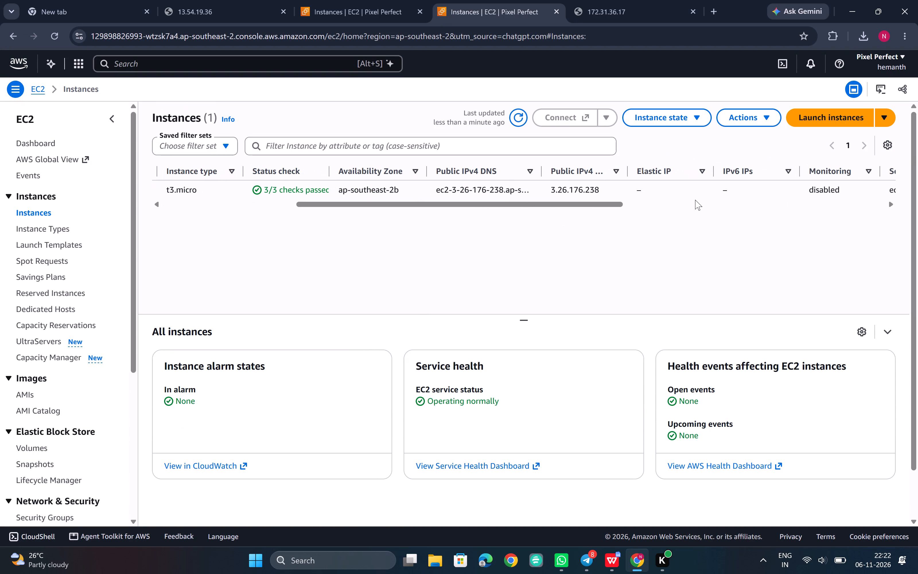
scroll(695, 200, right, 9)
scroll(695, 200, down, 1)
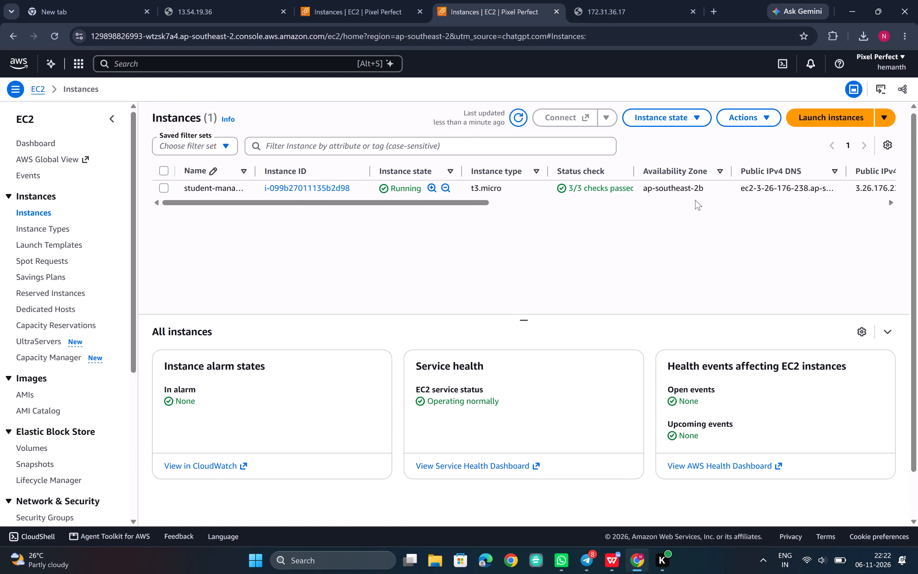
scroll(695, 200, down, 1)
scroll(695, 200, up, 2)
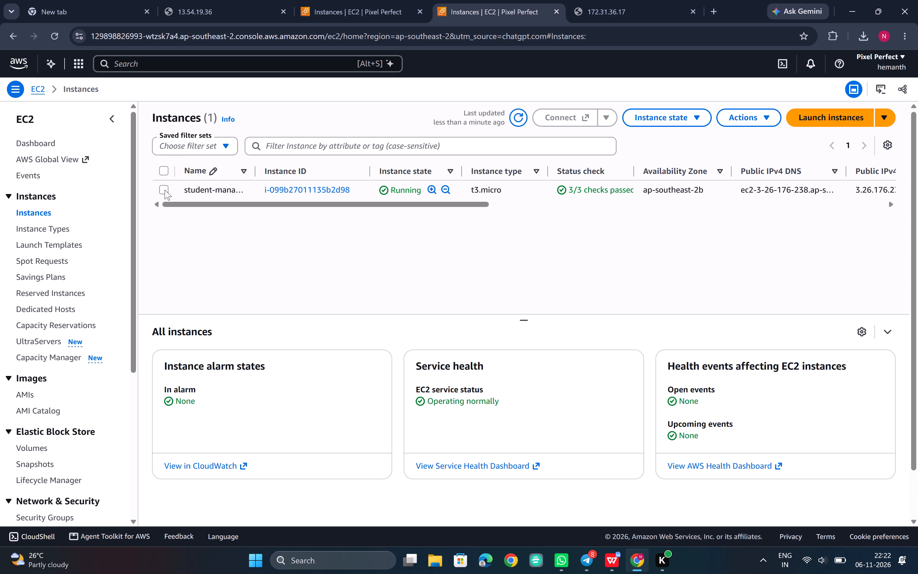
Examine the student-management-server's security groups and inbound rules, checking the source of the port 8080 rule.
click(165, 190)
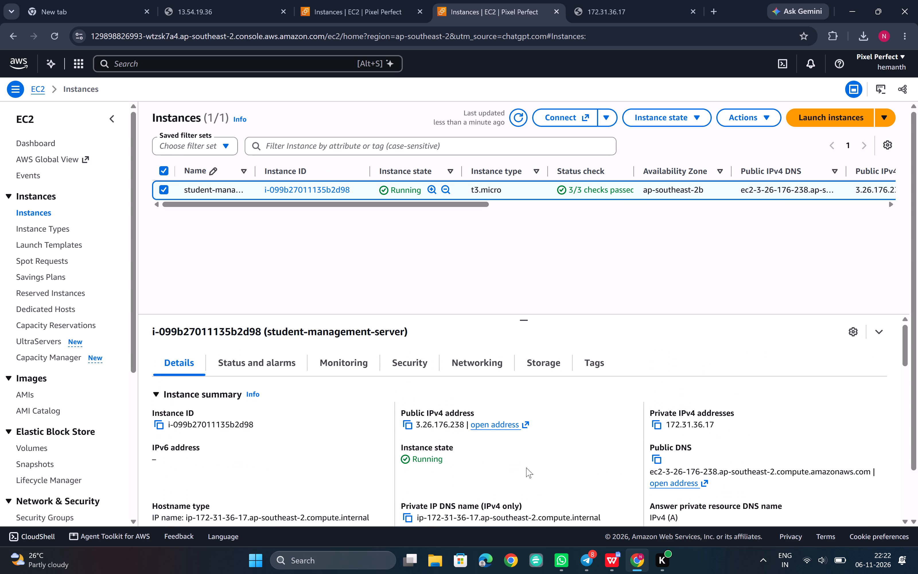
click(411, 362)
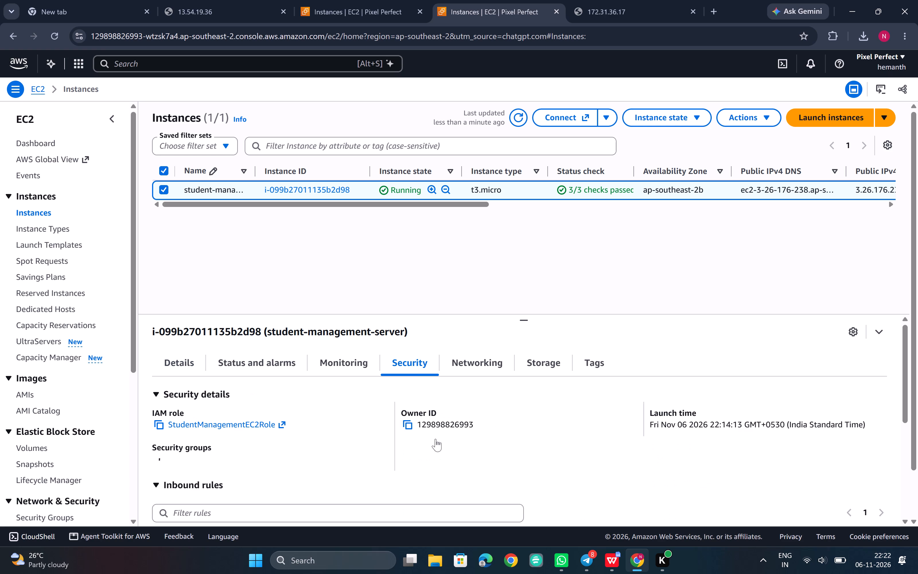
scroll(452, 458, down, 3)
scroll(452, 458, up, 1)
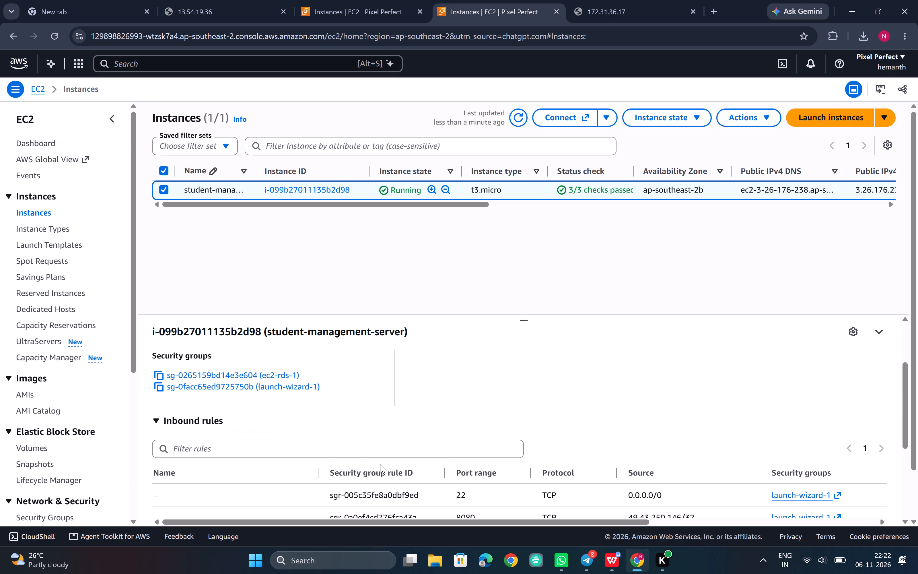
click(192, 425)
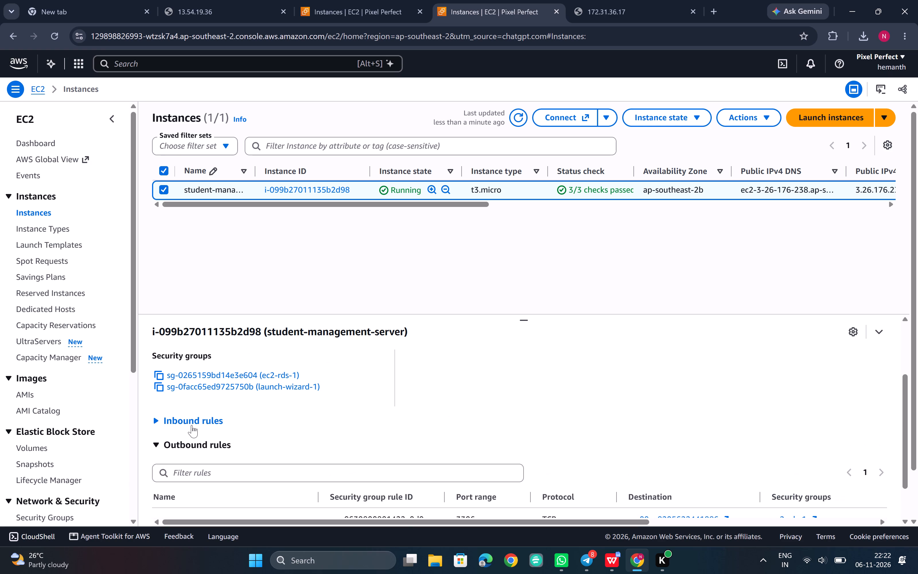
click(192, 425)
scroll(341, 441, down, 1)
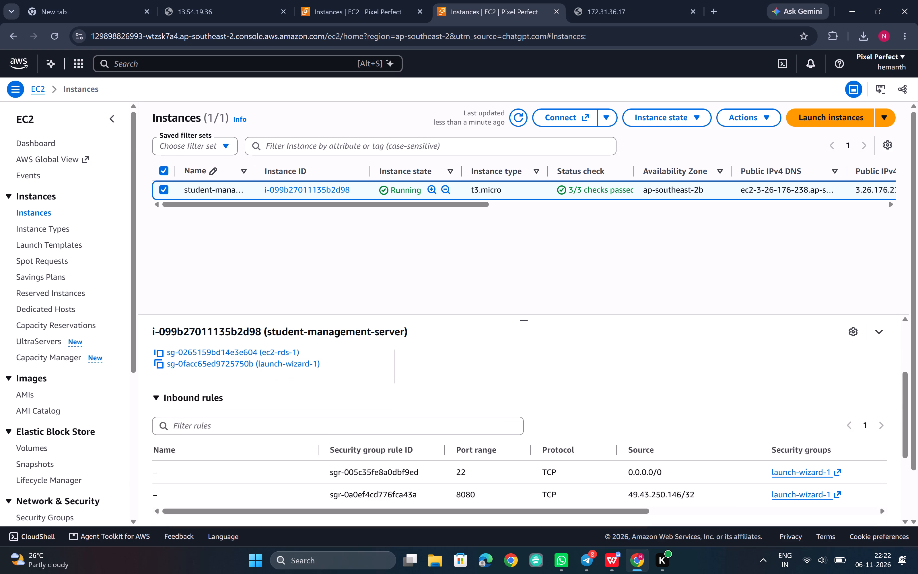
scroll(341, 441, down, 1)
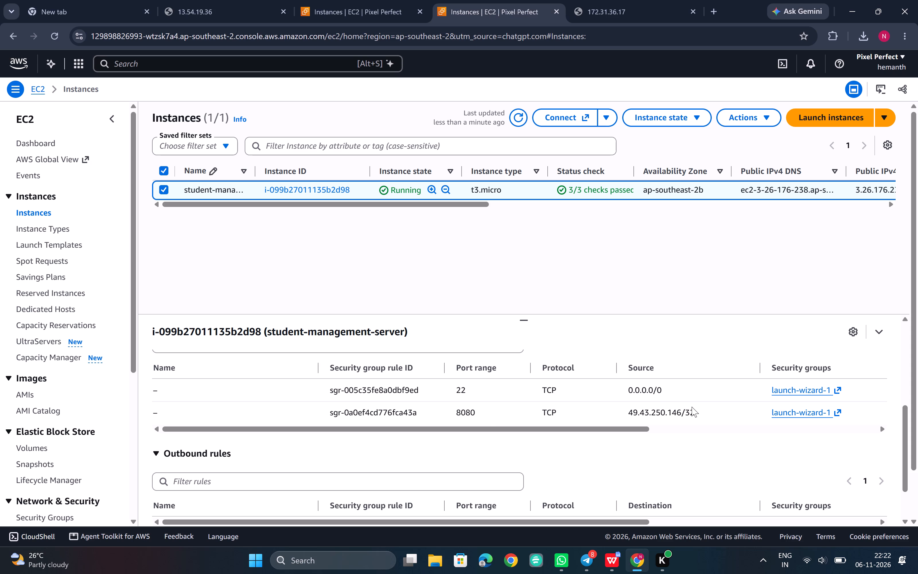
drag(695, 408, 628, 414)
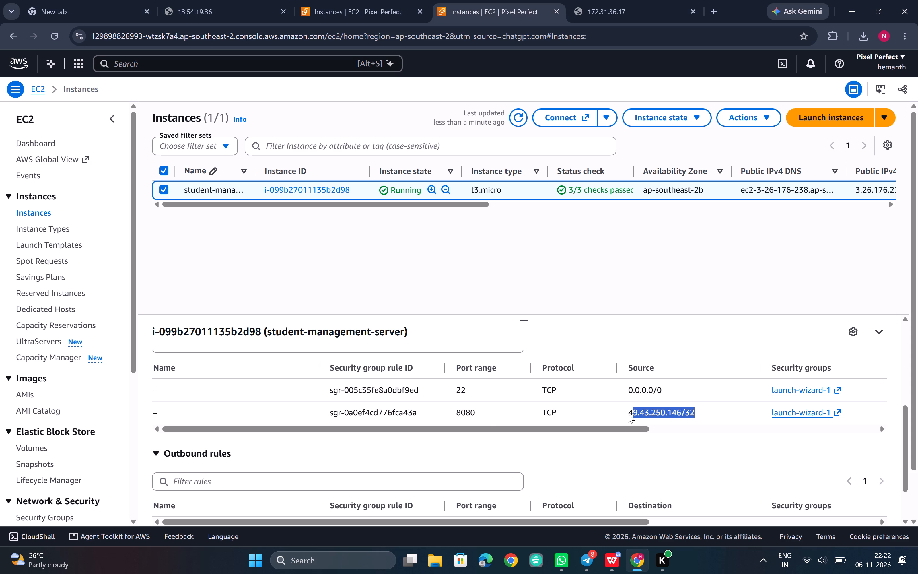
drag(628, 414, 626, 414)
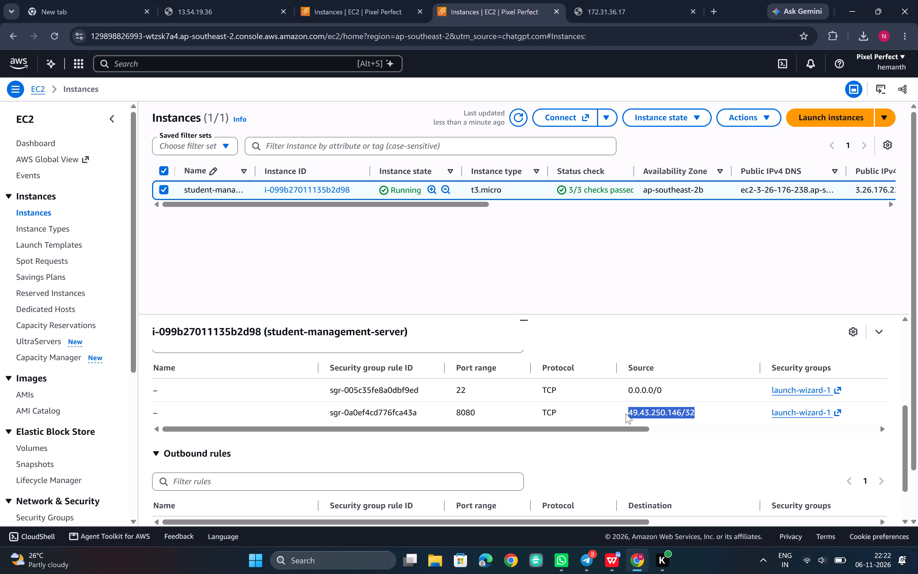
click(626, 414)
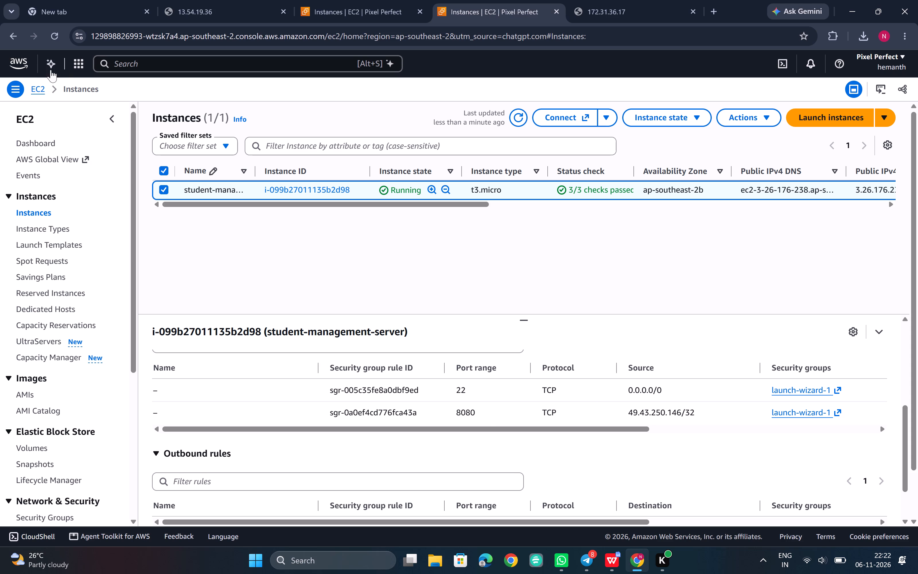
Reload both open Instances pages, check the student-management-server's details in the first, and return to the second.
click(59, 34)
click(363, 0)
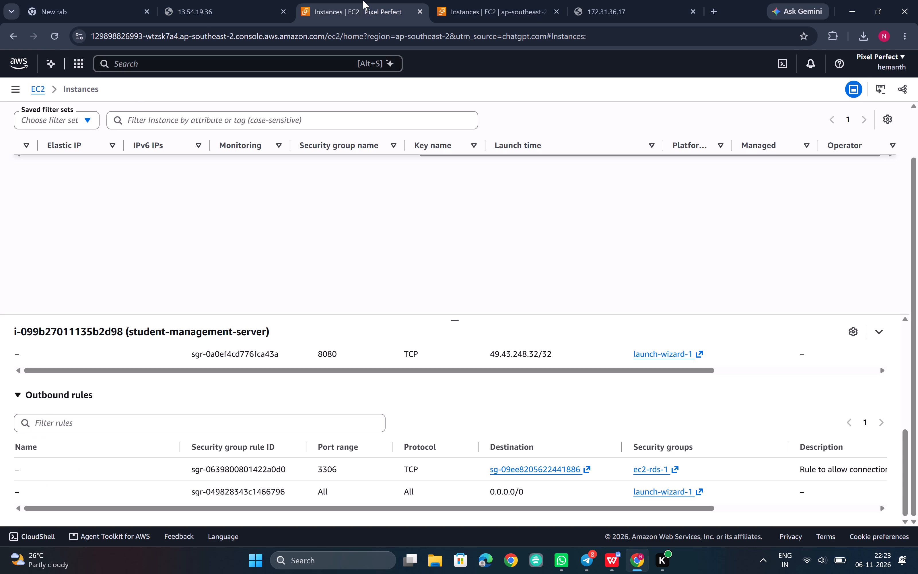
click(57, 42)
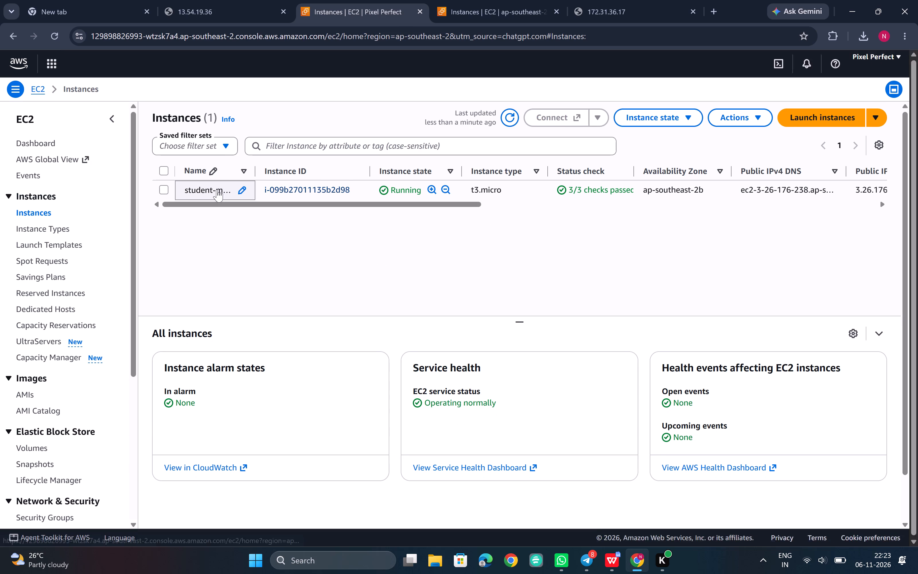
click(167, 189)
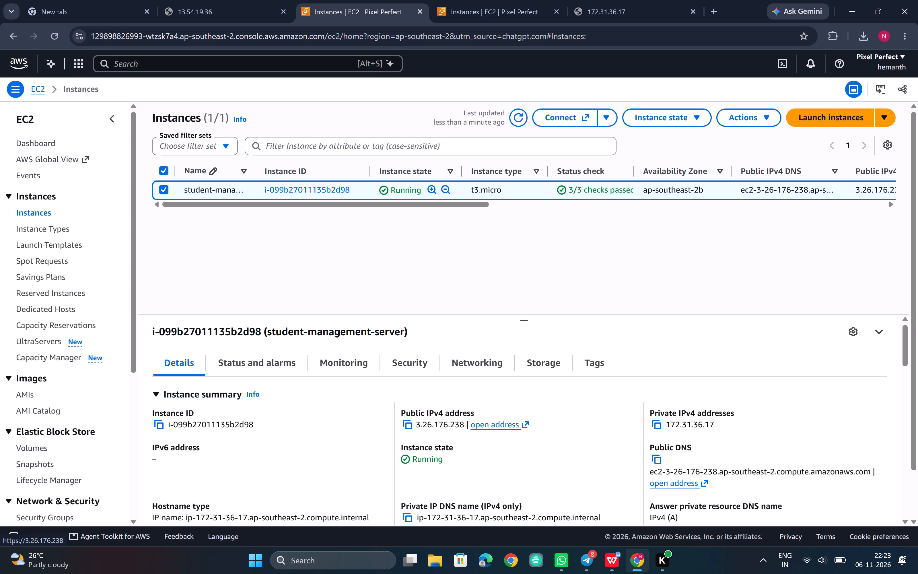
click(516, 0)
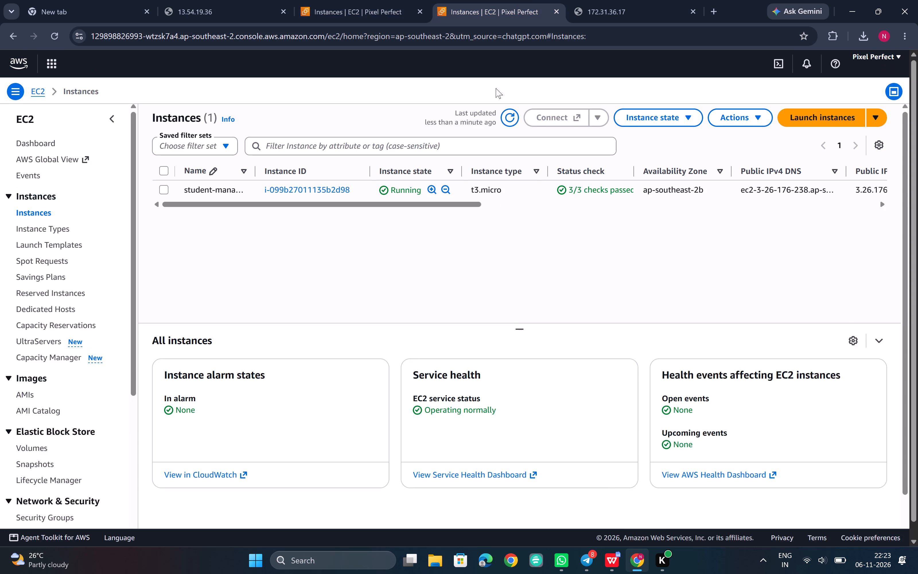
Select student-management-server and re-examine its details and its inbound and outbound rules, including the port 8080 rule's source.
click(166, 183)
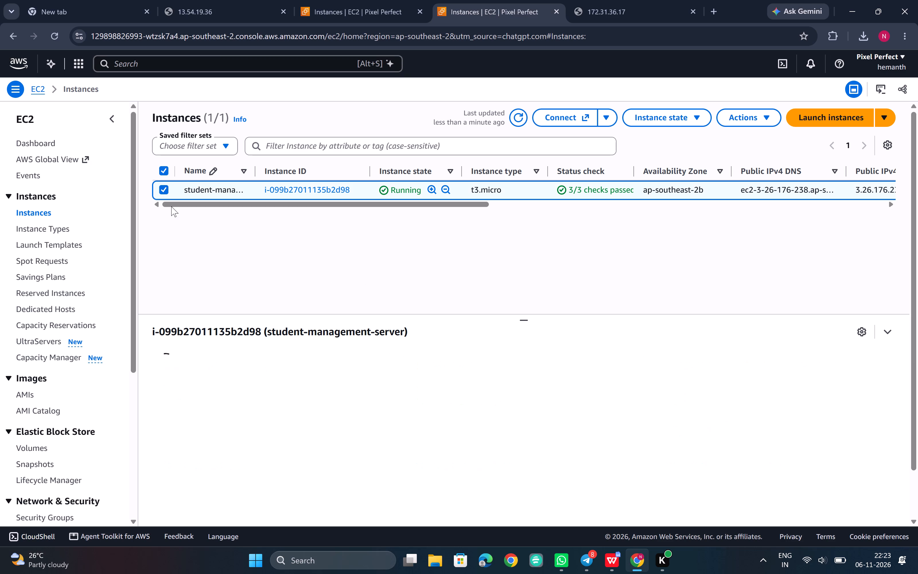
scroll(339, 406, down, 2)
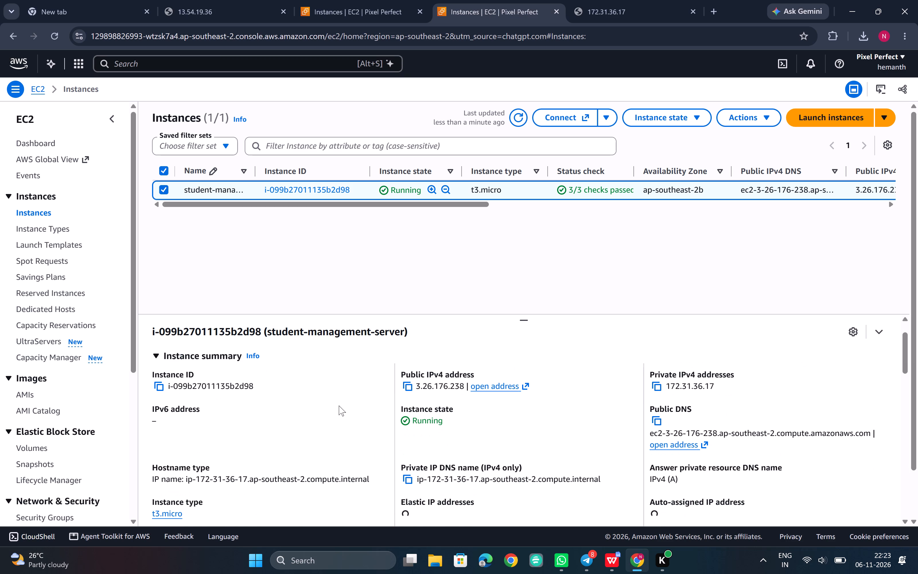
scroll(347, 424, up, 2)
click(455, 363)
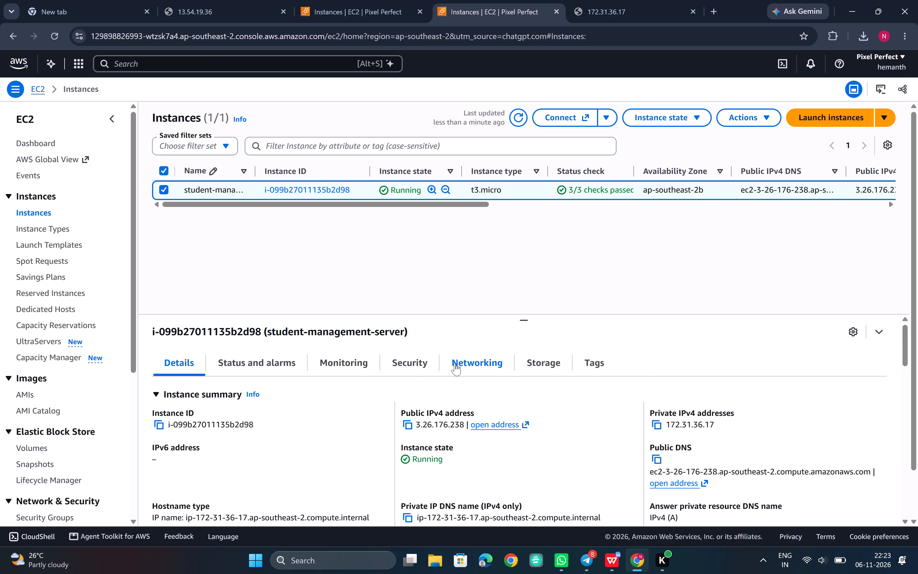
click(402, 367)
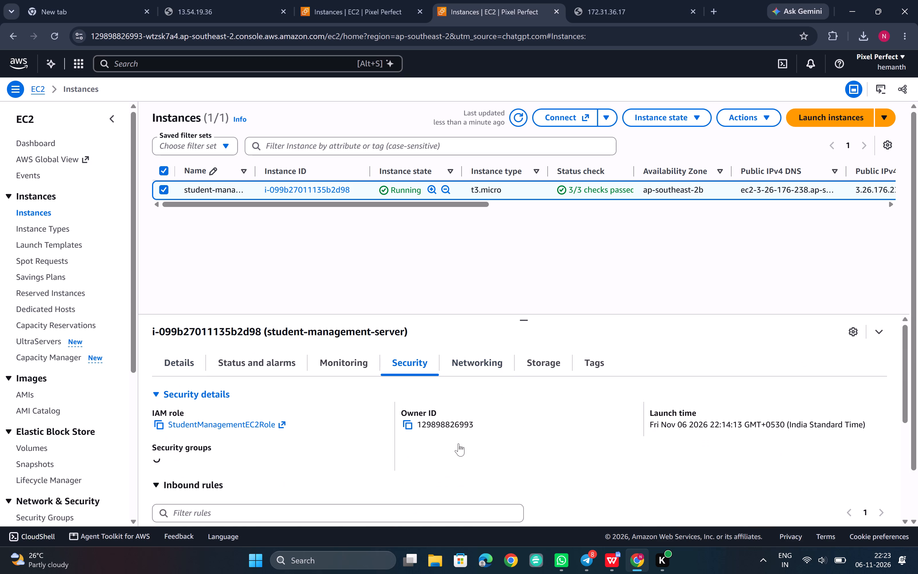
scroll(479, 439, down, 4)
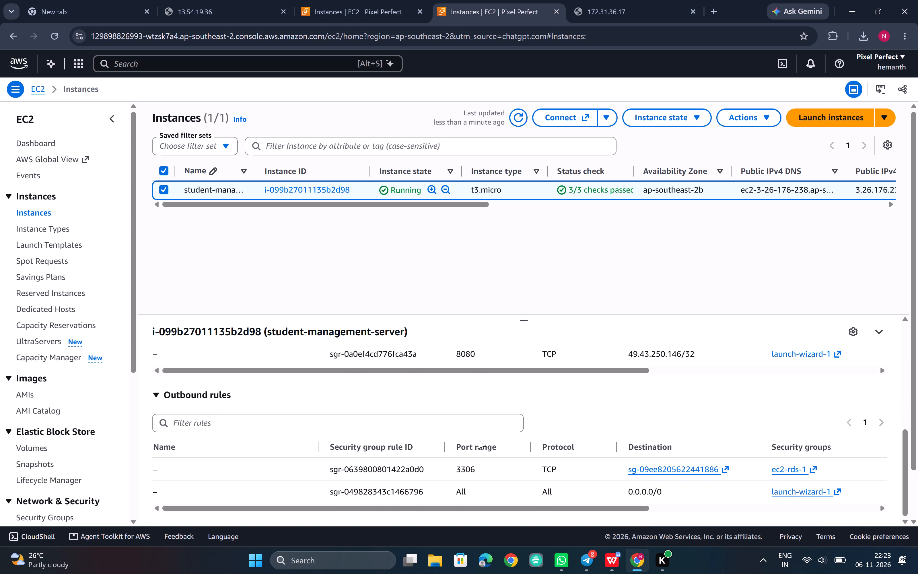
scroll(479, 439, up, 2)
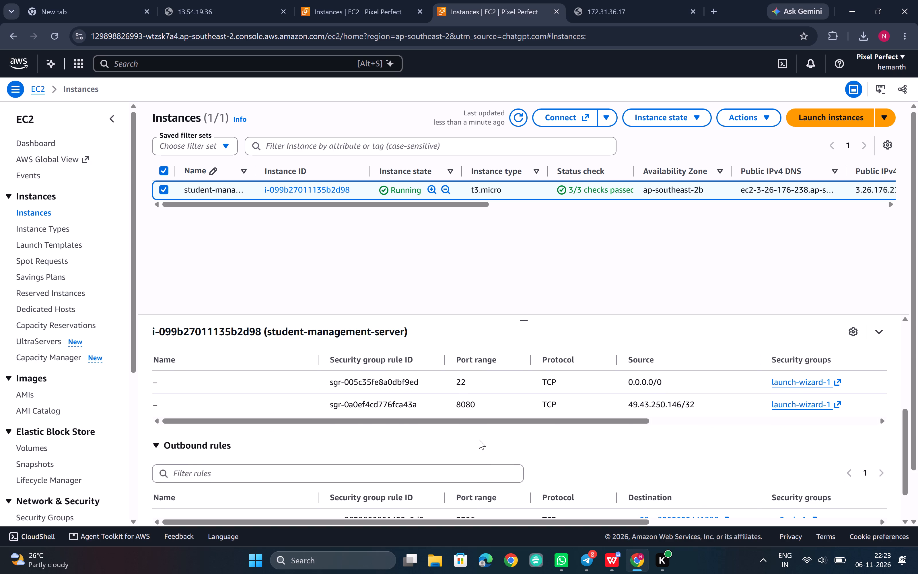
scroll(479, 439, up, 1)
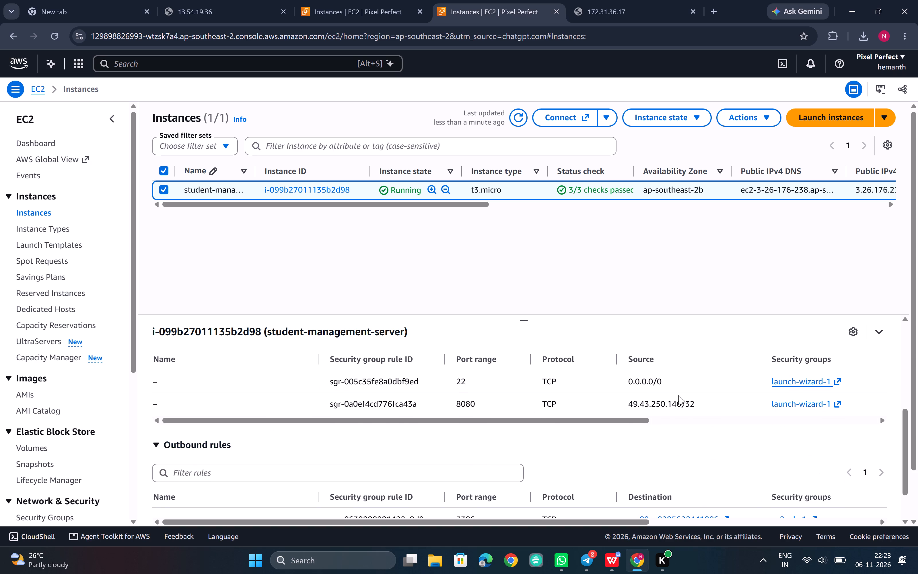
drag(698, 403, 676, 403)
Copy the port 8080 rule's full source address and load it, including the /32 suffix, in the 172.31.36.17 tab.
drag(676, 403, 615, 407)
key(ctrl+c)
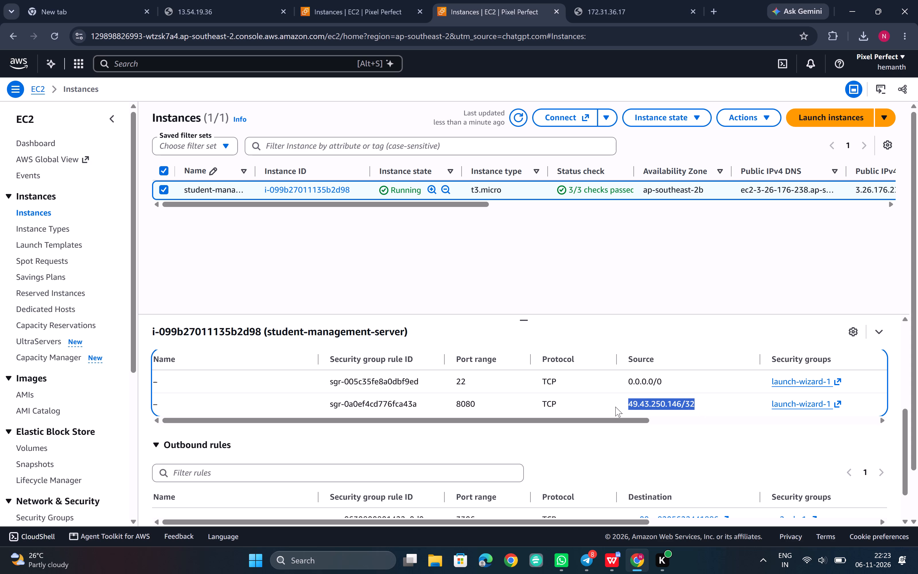
click(680, 0)
click(177, 38)
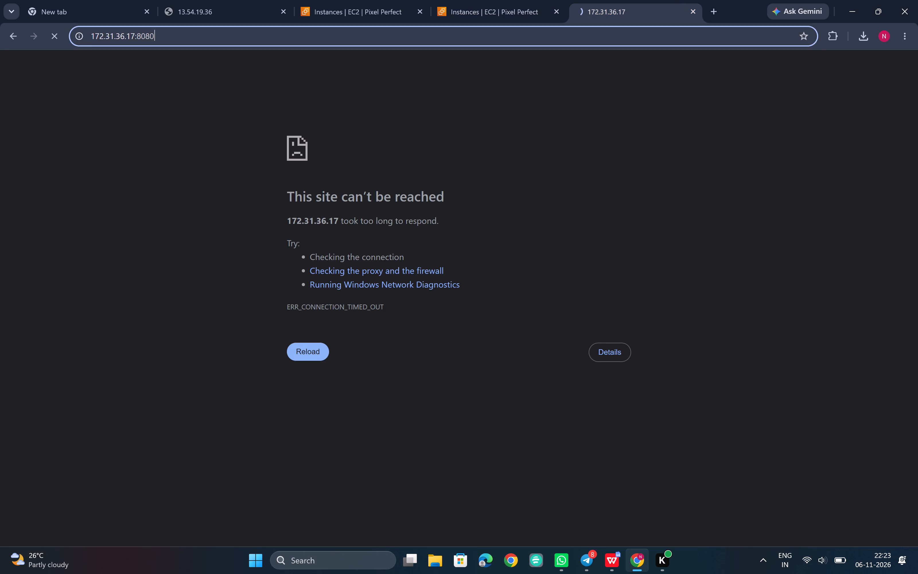
key(BackSpace)
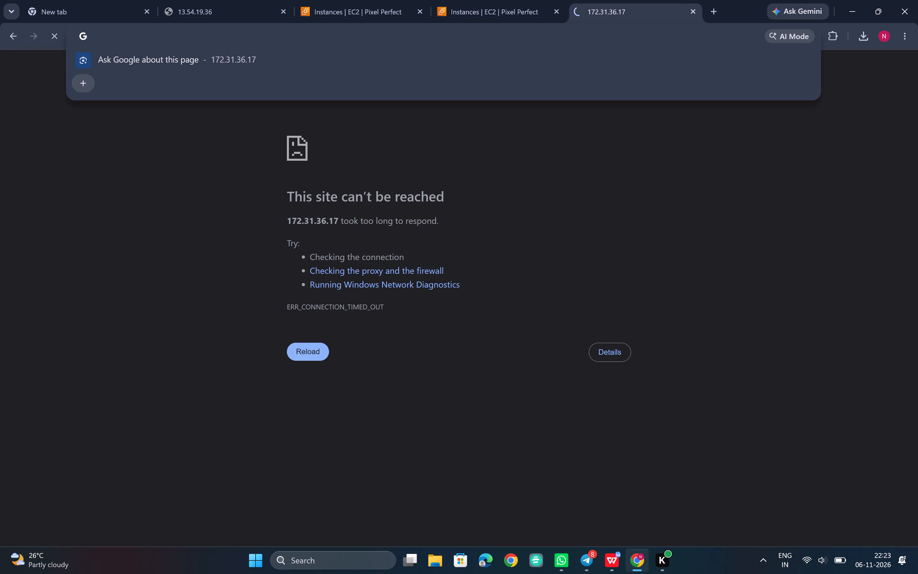
key(ctrl+v)
key(Return)
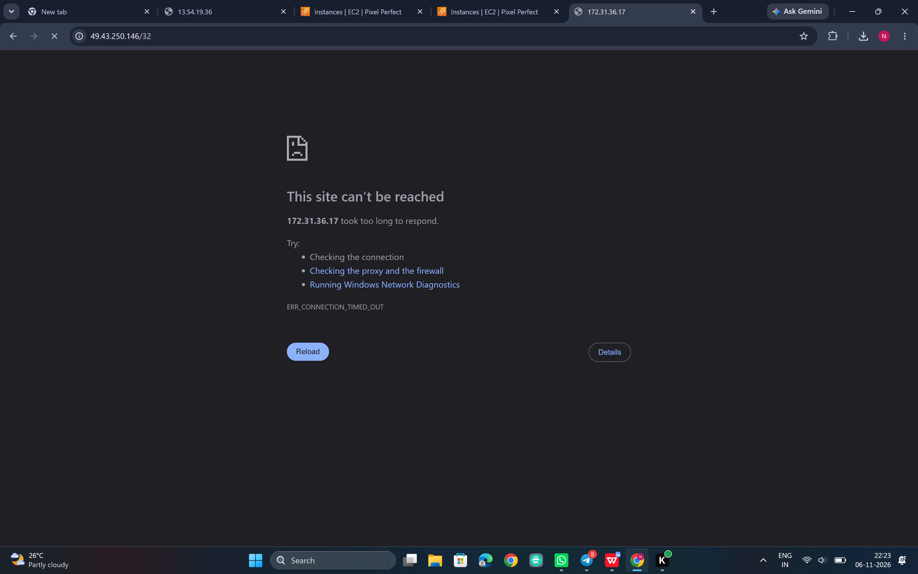
Load the copied port 8080 source address again in the same tab, without its /32 suffix.
click(177, 38)
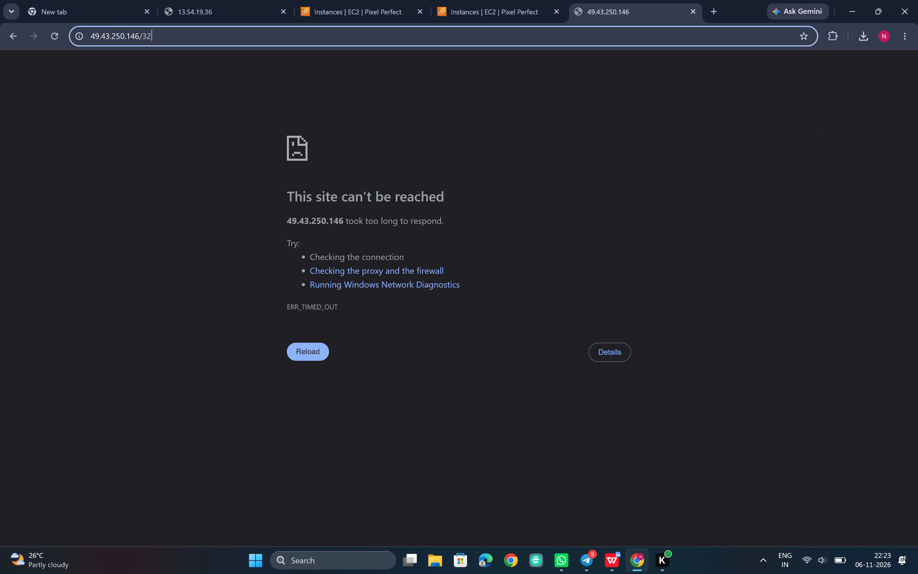
key(BackSpace)
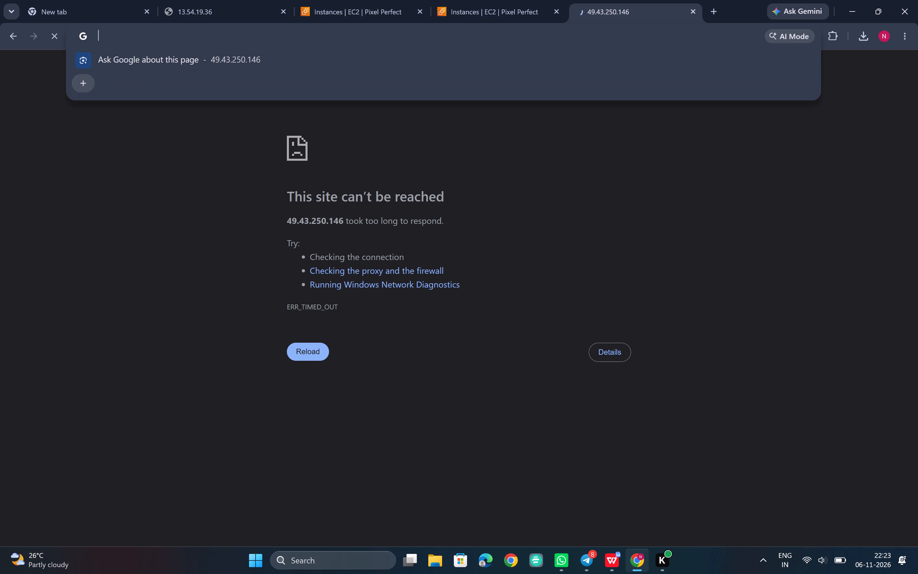
key(ctrl+v)
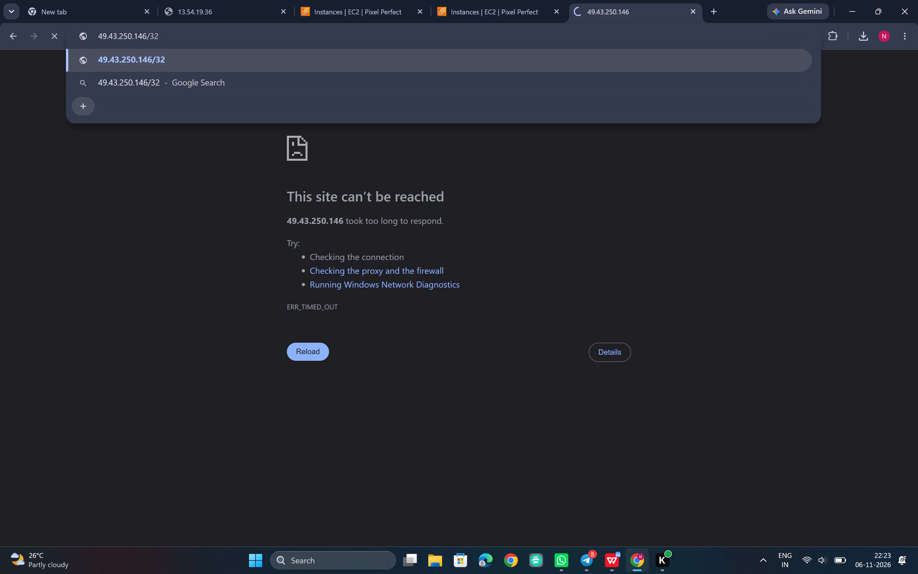
key(BackSpace)
key(BackSpace)
key(BackSpace)
key(Return)
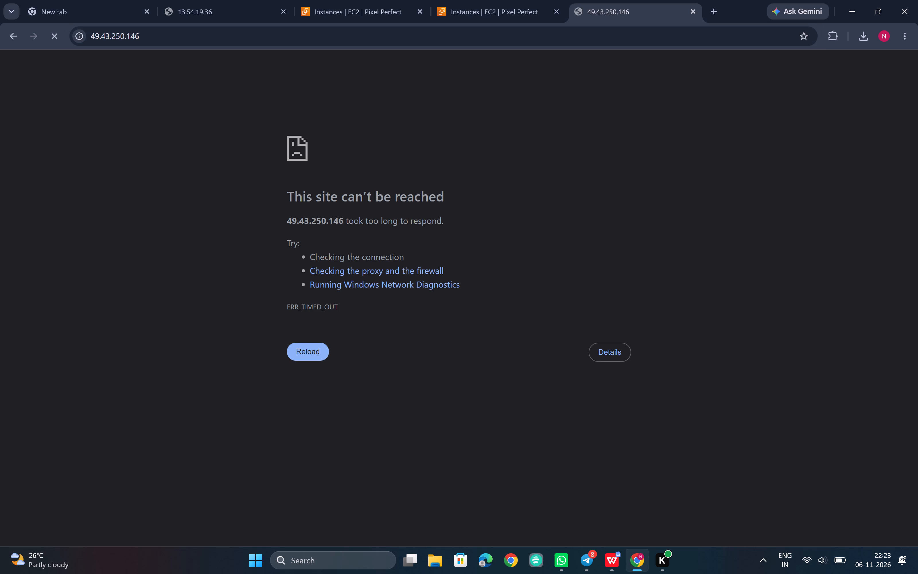
Return to the student-management-server's rules and open the launch-wizard-1 security group attached to the port 8080 rule.
click(500, 0)
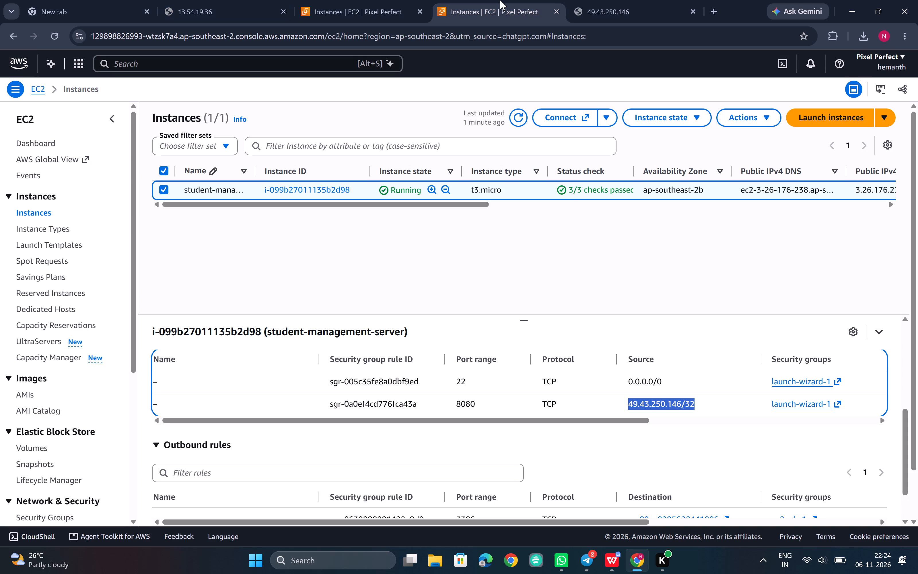
click(520, 250)
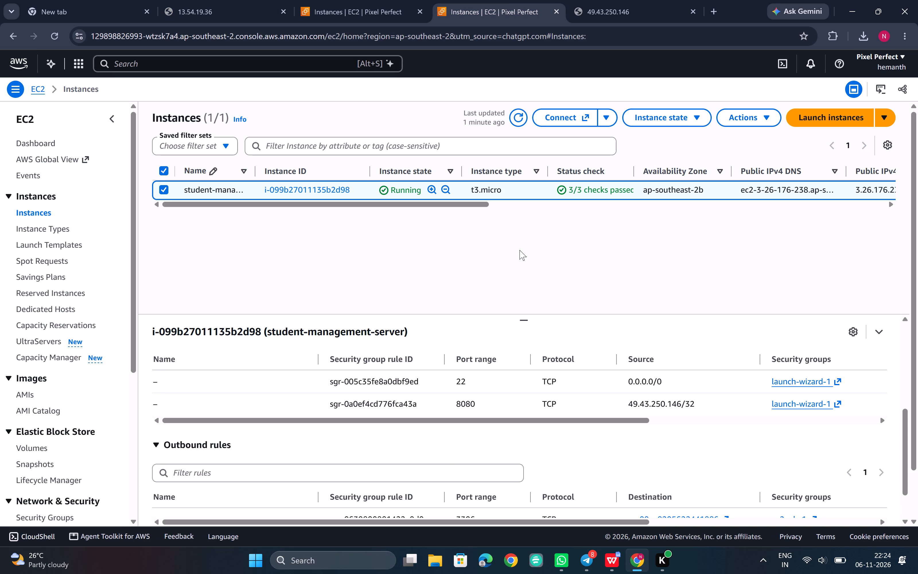
click(814, 402)
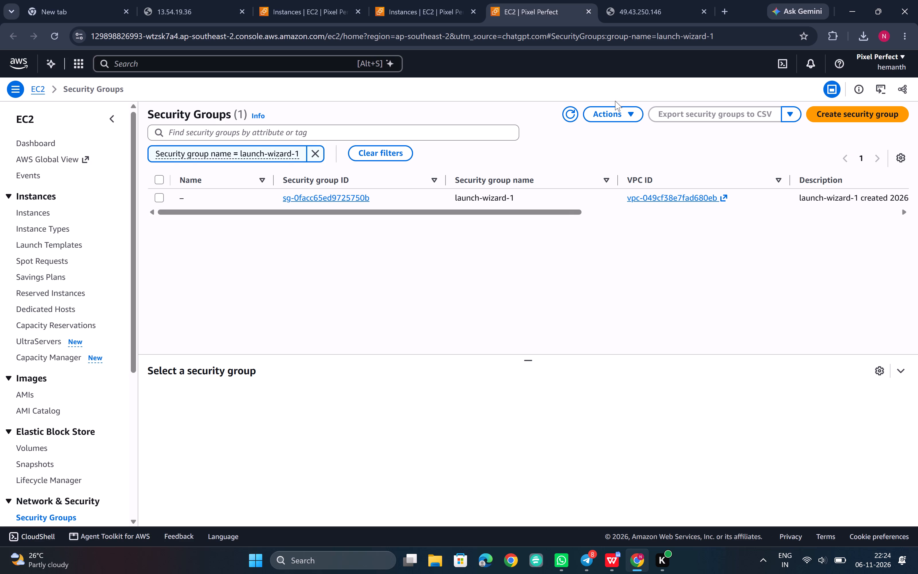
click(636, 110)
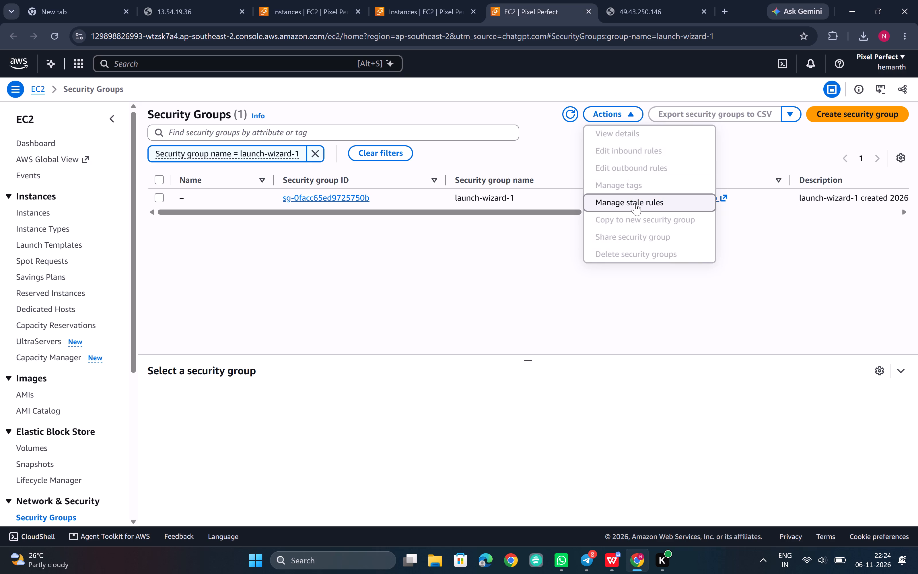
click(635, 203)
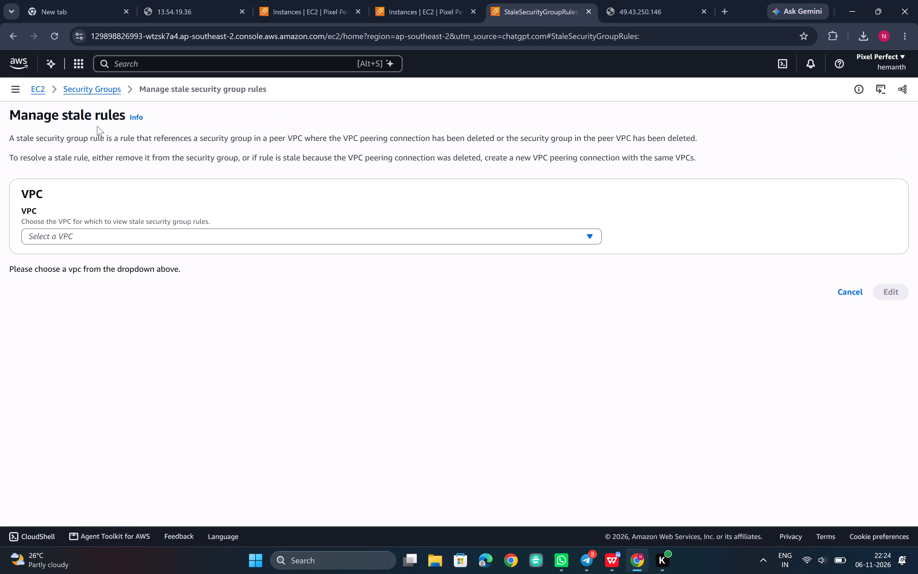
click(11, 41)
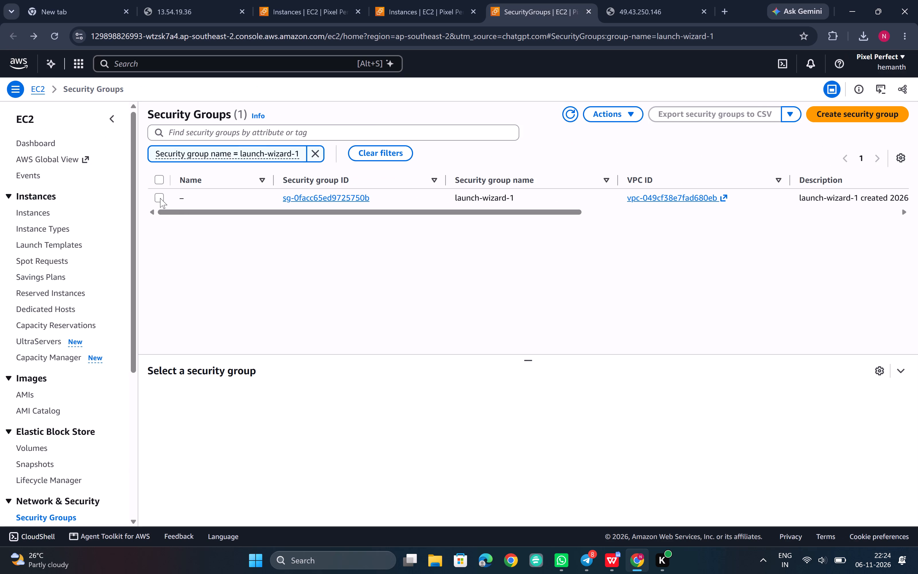
Open launch-wizard-1's inbound rules for editing and set the port 8080 rule's source type to My IP.
click(160, 198)
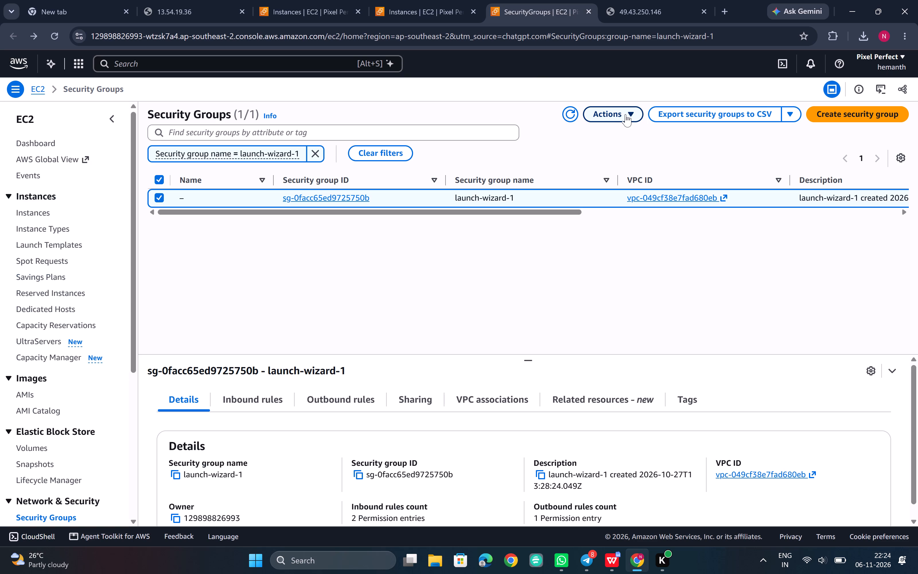
click(628, 115)
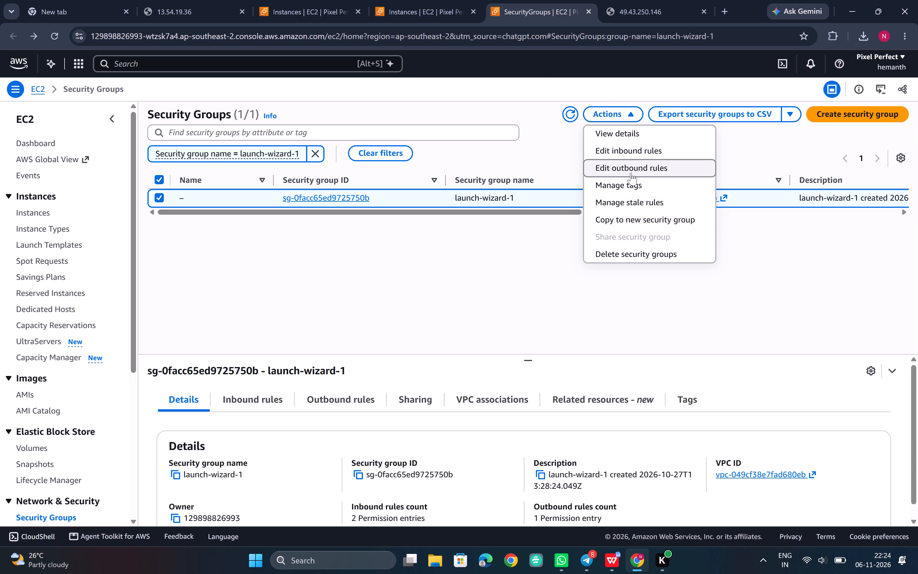
click(616, 150)
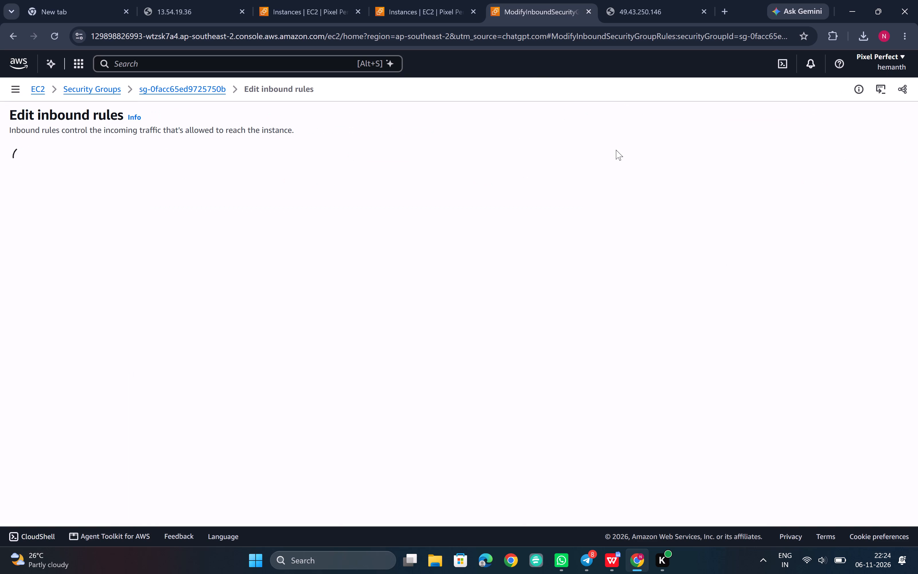
click(586, 258)
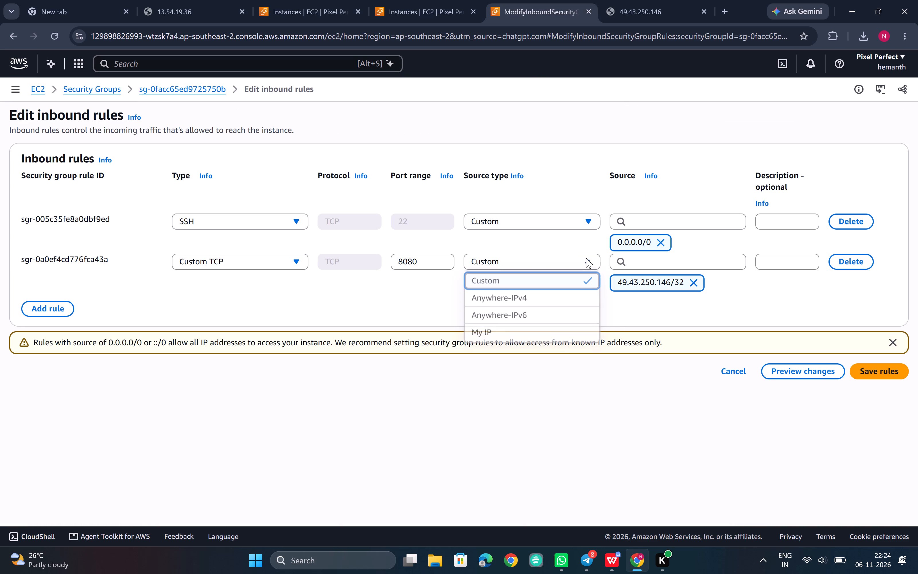
click(543, 329)
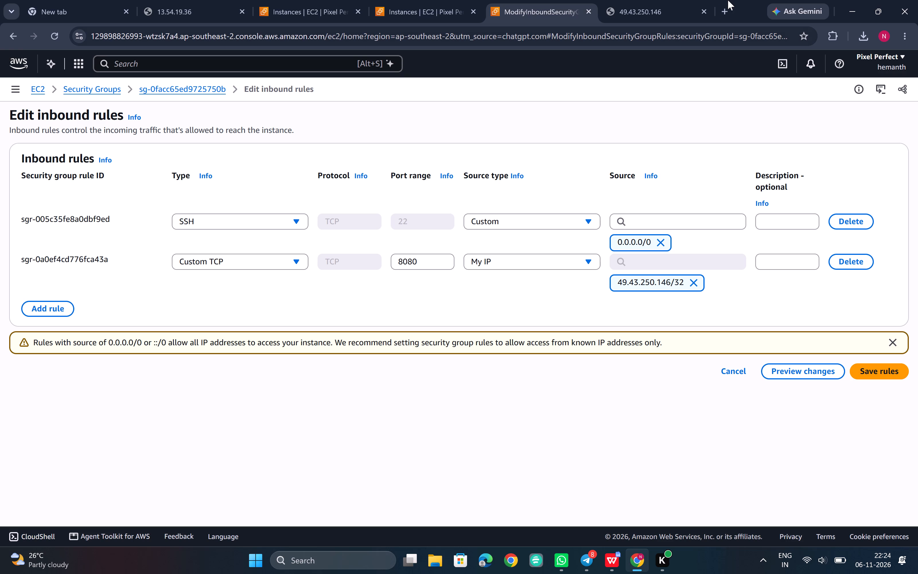
Look through the recently closed tabs and the open tabs, including 13.54.19.36 and the two Instances pages.
click(98, 0)
click(12, 14)
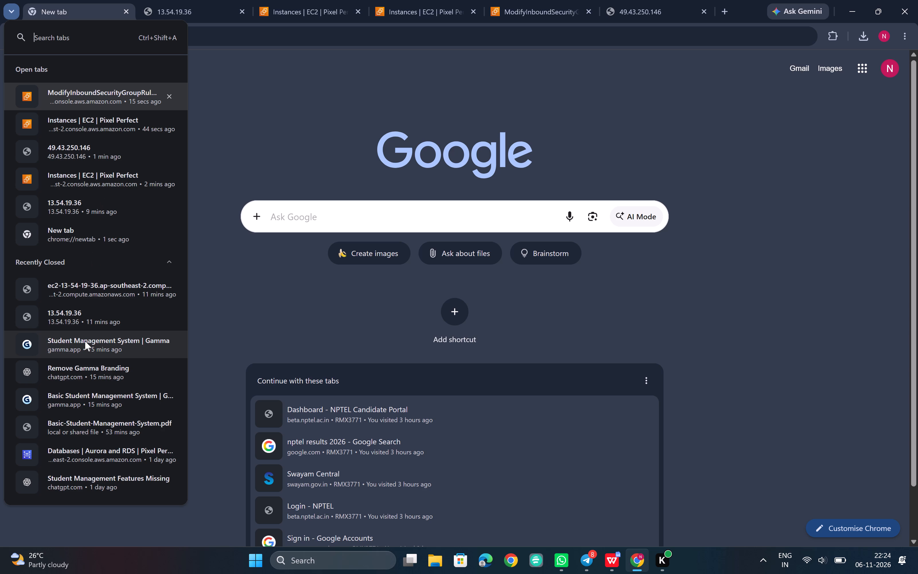
scroll(87, 447, down, 1)
click(233, 35)
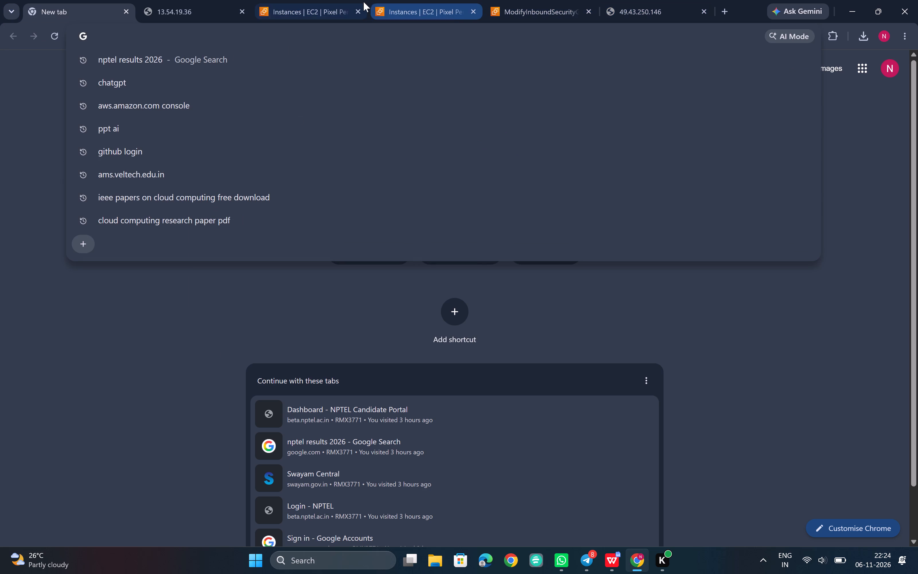
click(240, 0)
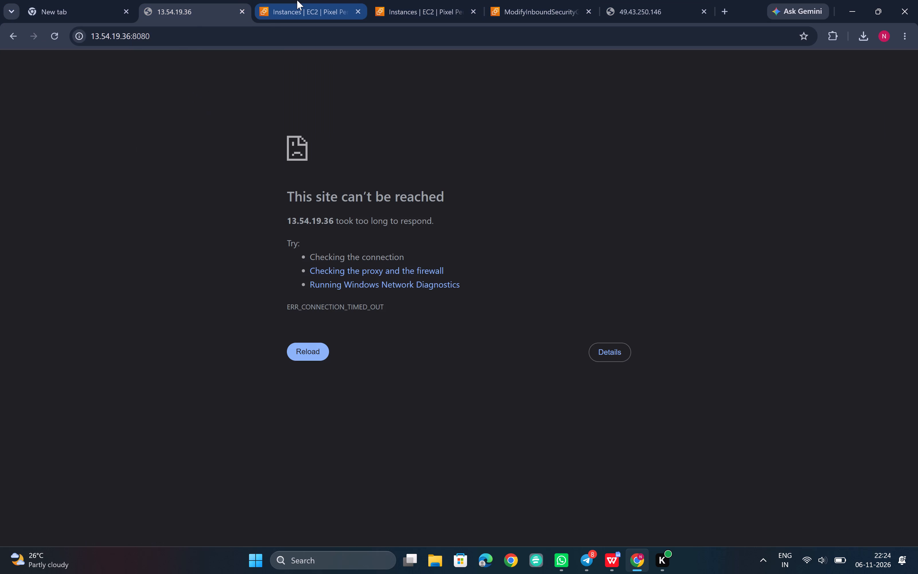
click(297, 0)
click(430, 0)
click(515, 0)
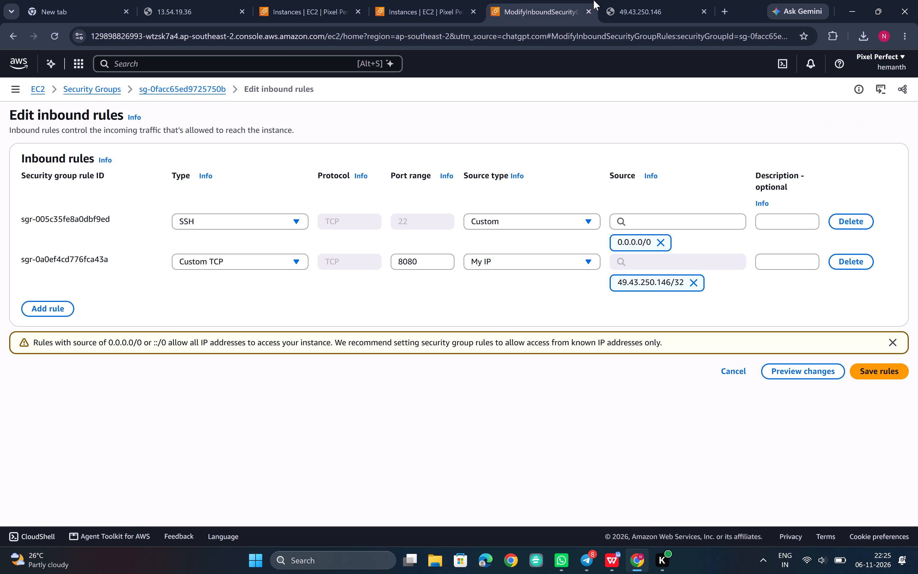
click(606, 0)
Close the 13.54.19.36 tab.
click(197, 6)
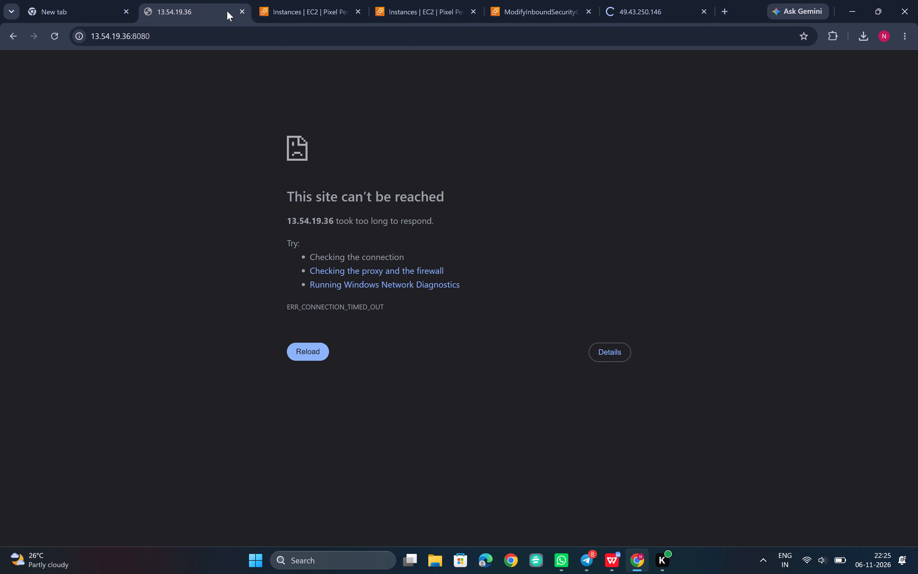
click(247, 13)
click(244, 9)
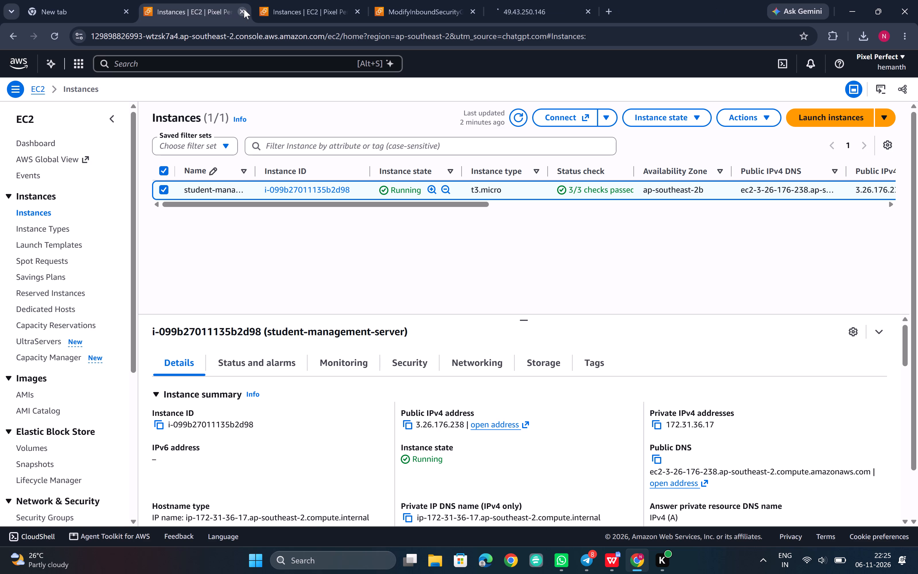
Check the tab loading the rule's source address, return to the inbound rules editor and save the rules.
click(524, 19)
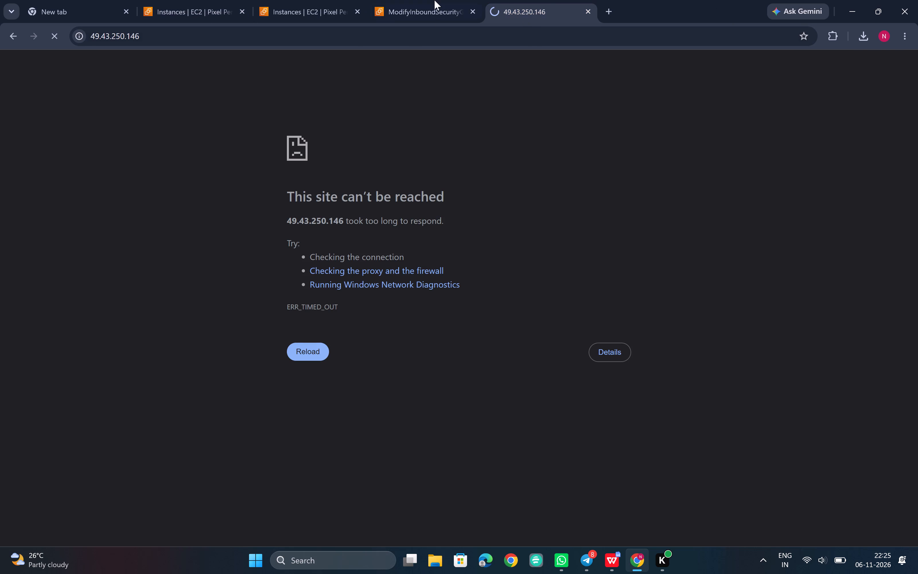
click(432, 0)
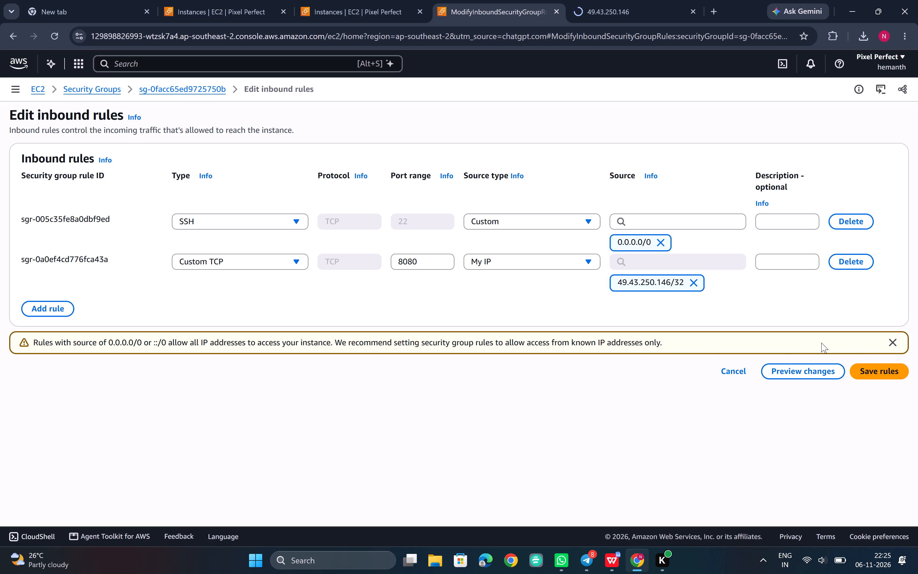
click(864, 369)
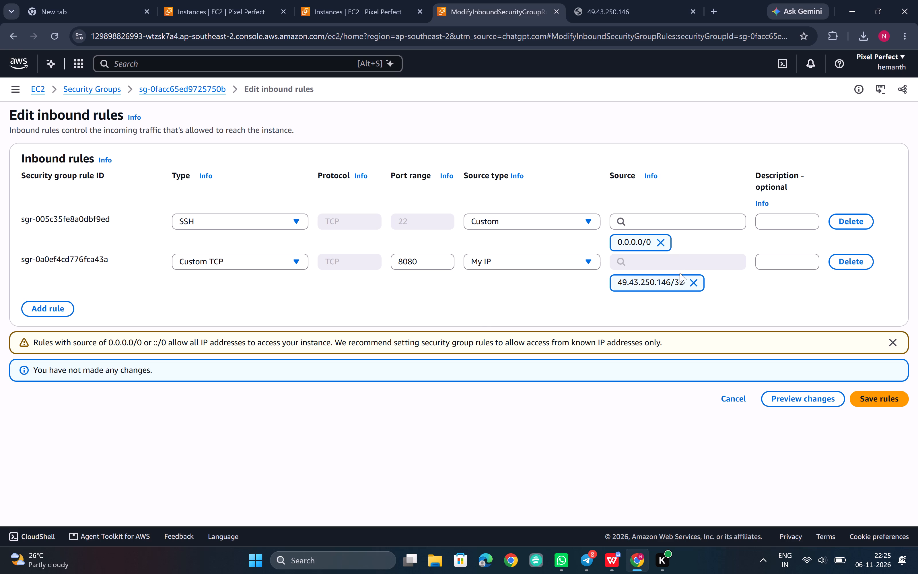
Clear the port 8080 rule's source, set its source type to My IP again and save the rules.
click(695, 283)
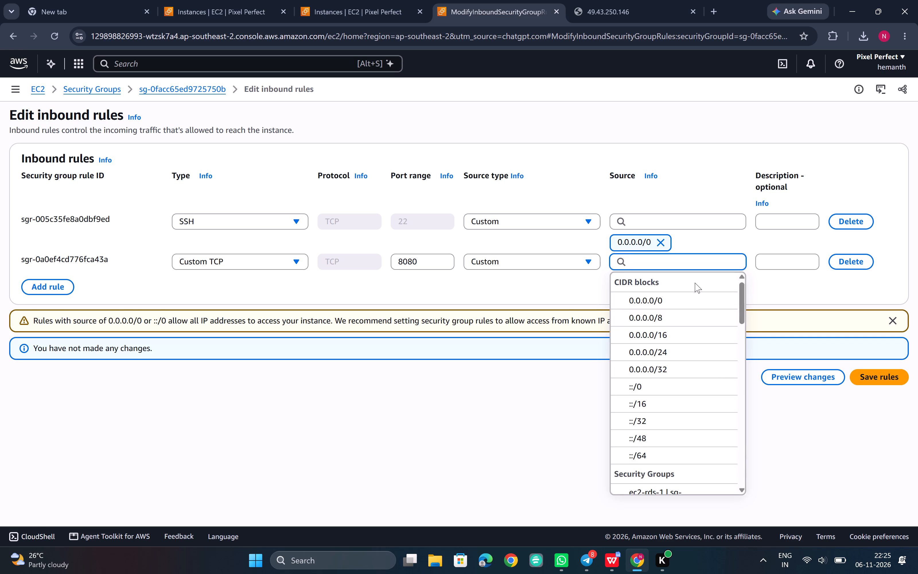
scroll(650, 373, down, 5)
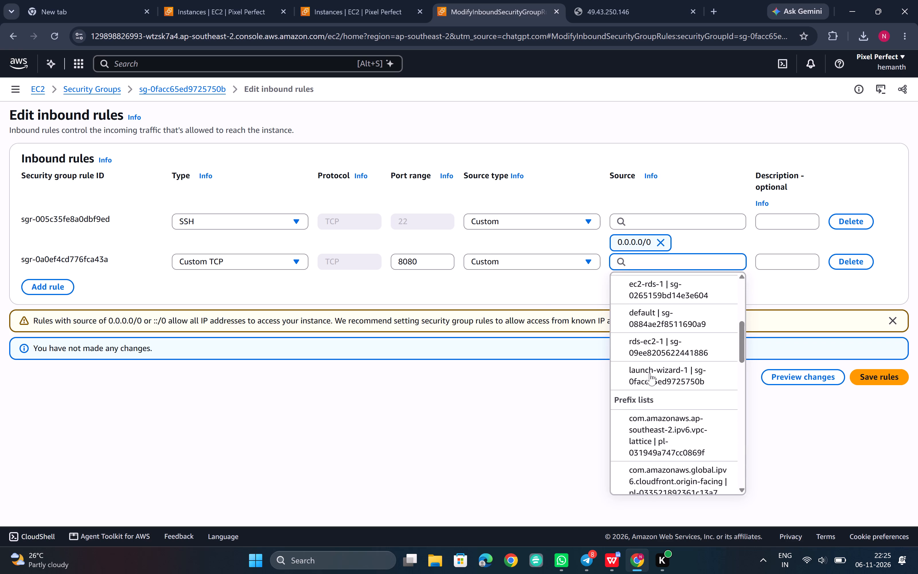
click(489, 269)
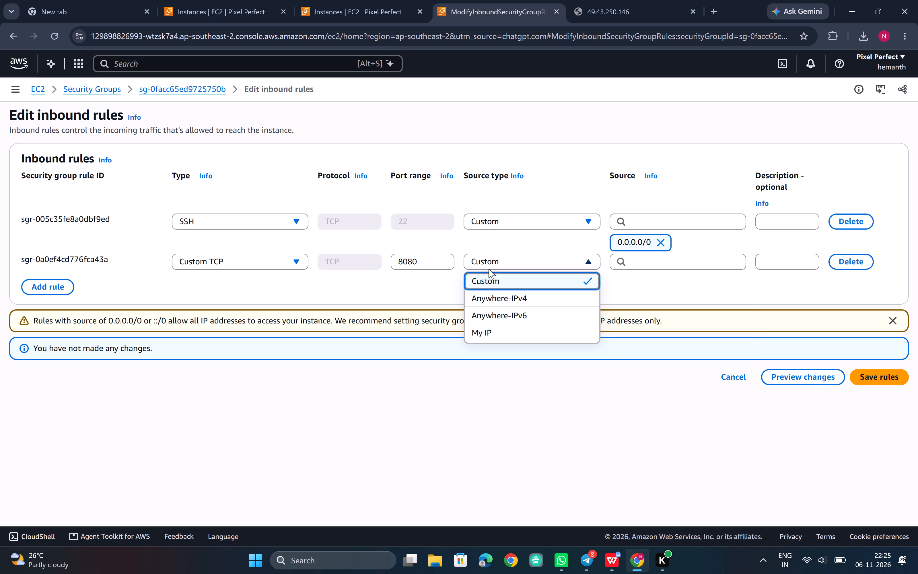
click(499, 326)
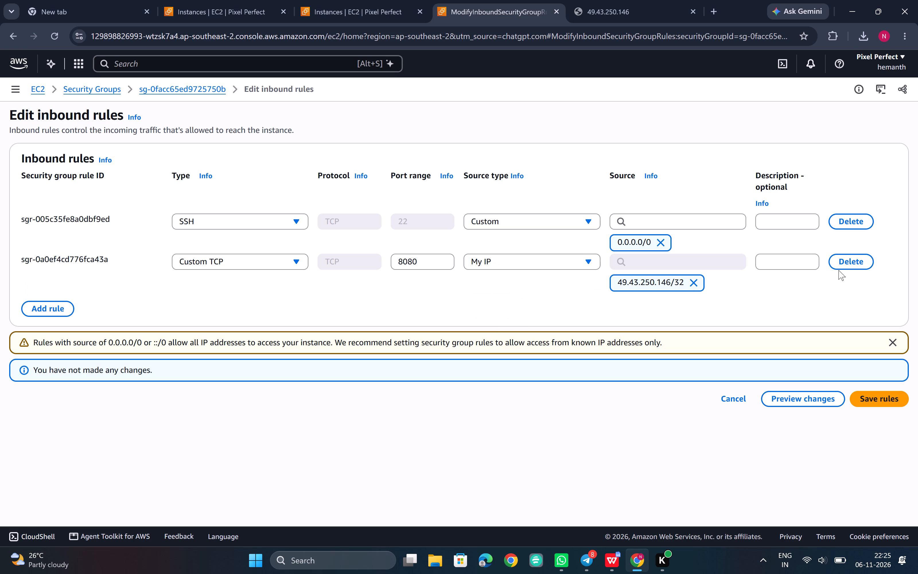
click(896, 396)
click(896, 396)
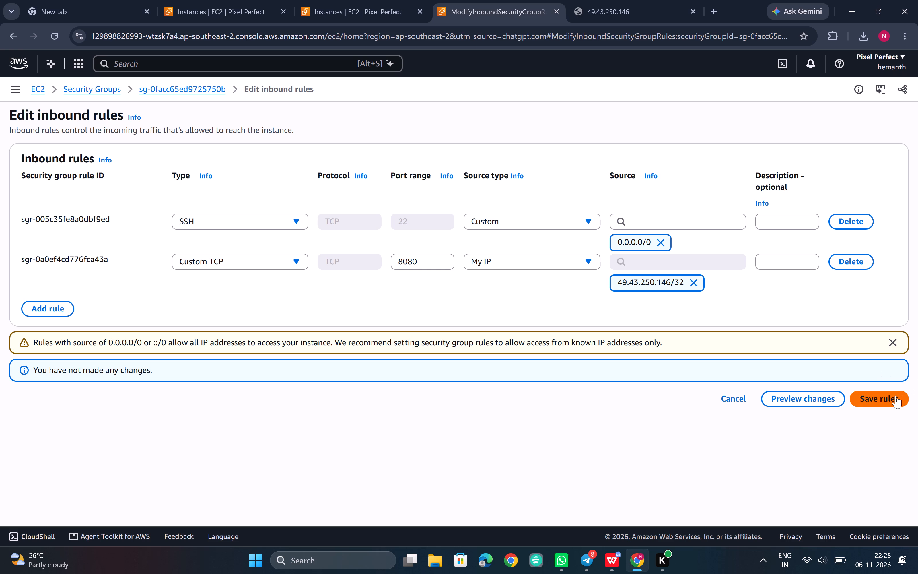
triple_click(896, 396)
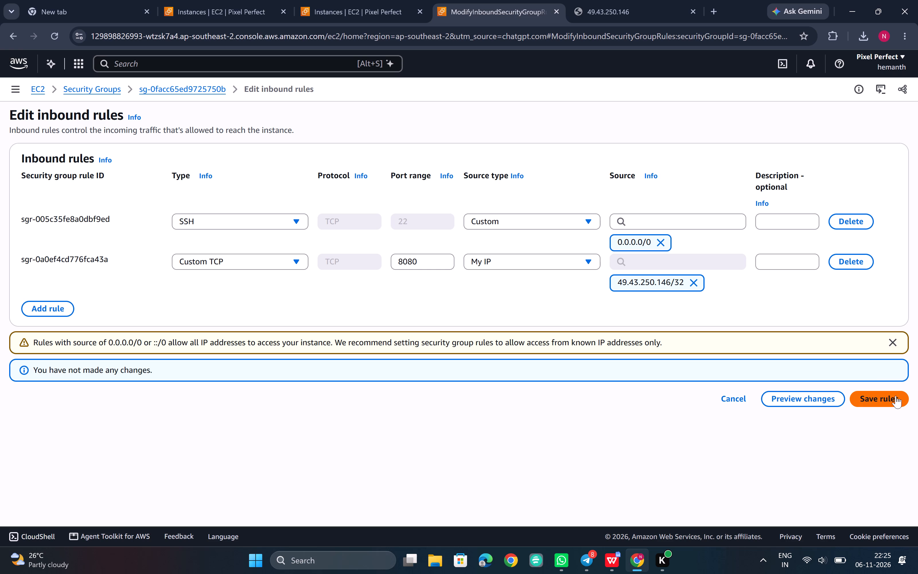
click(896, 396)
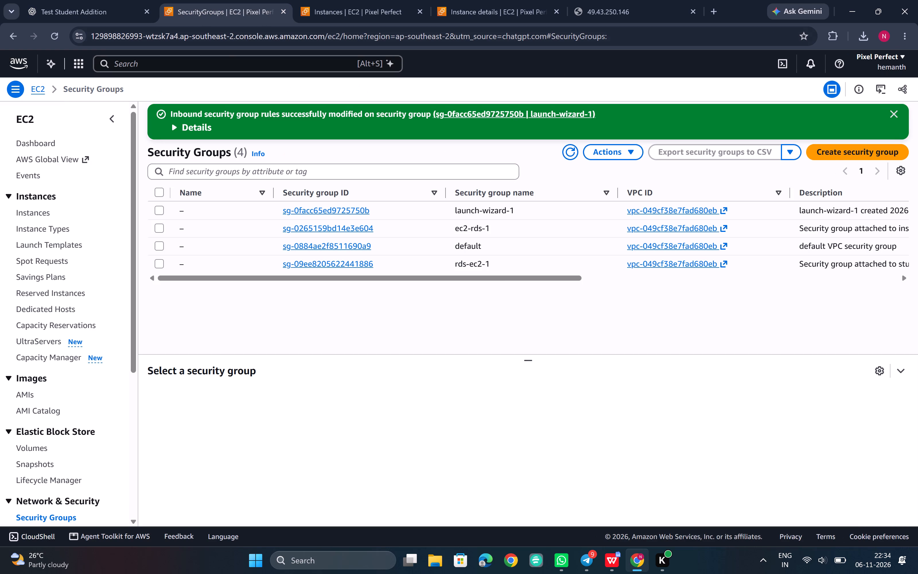
Reload the timed-out IP address page and glance through the open Instance details, Instances and Security Groups pages.
click(628, 13)
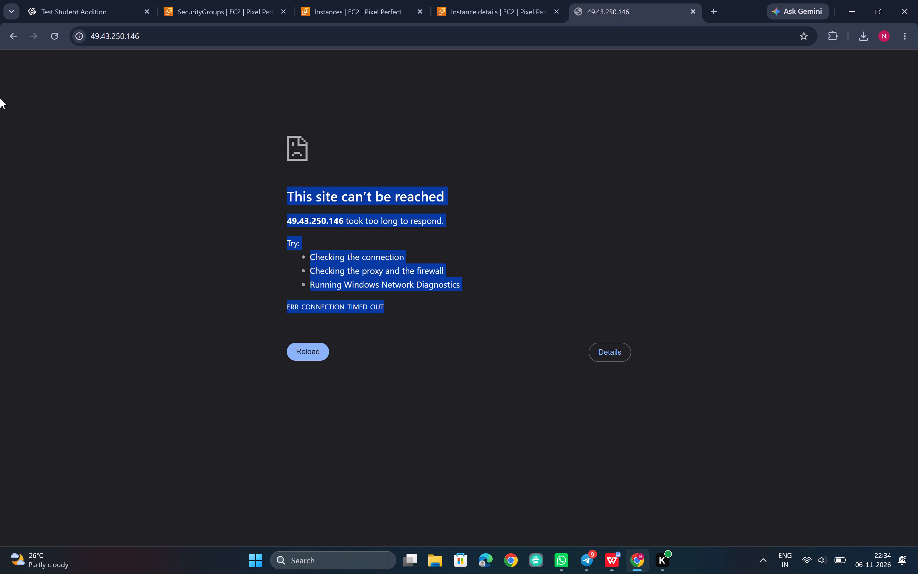
click(56, 27)
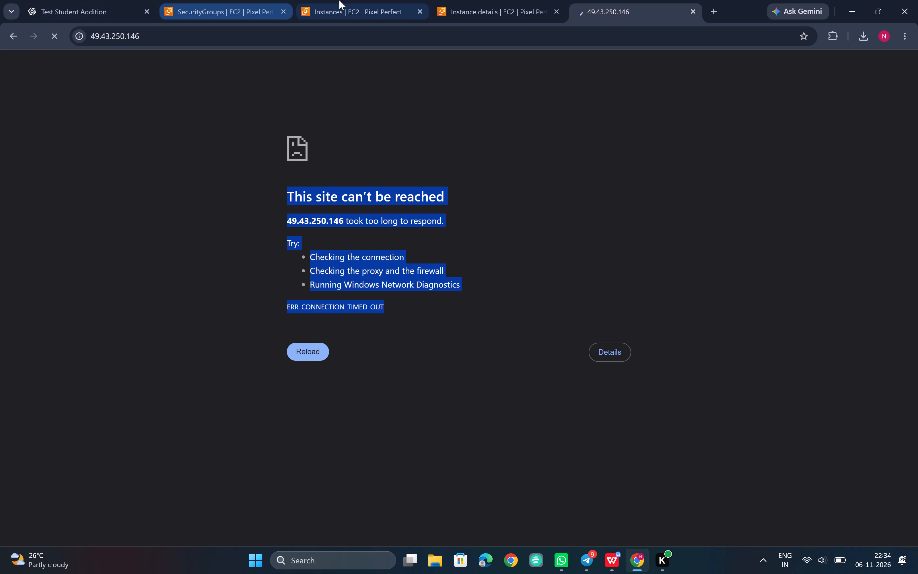
click(485, 0)
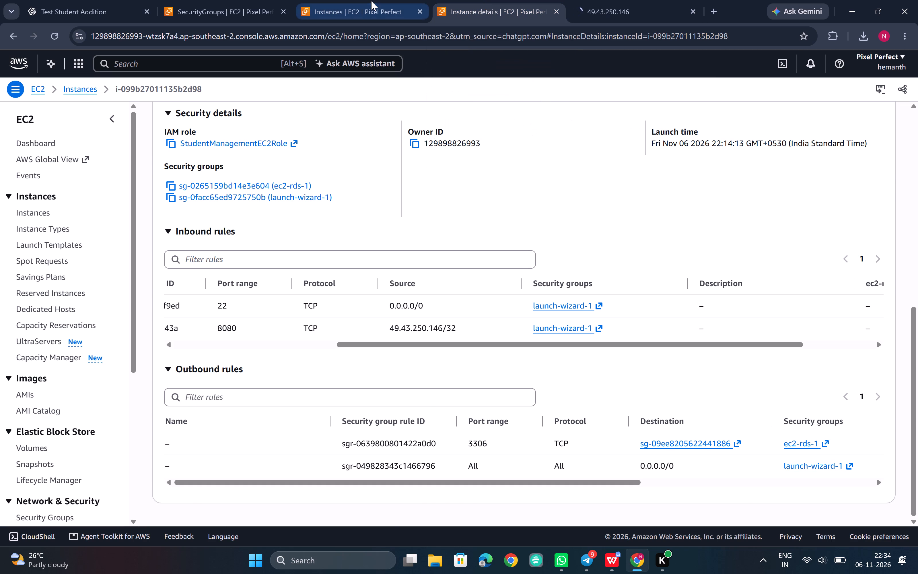
click(368, 0)
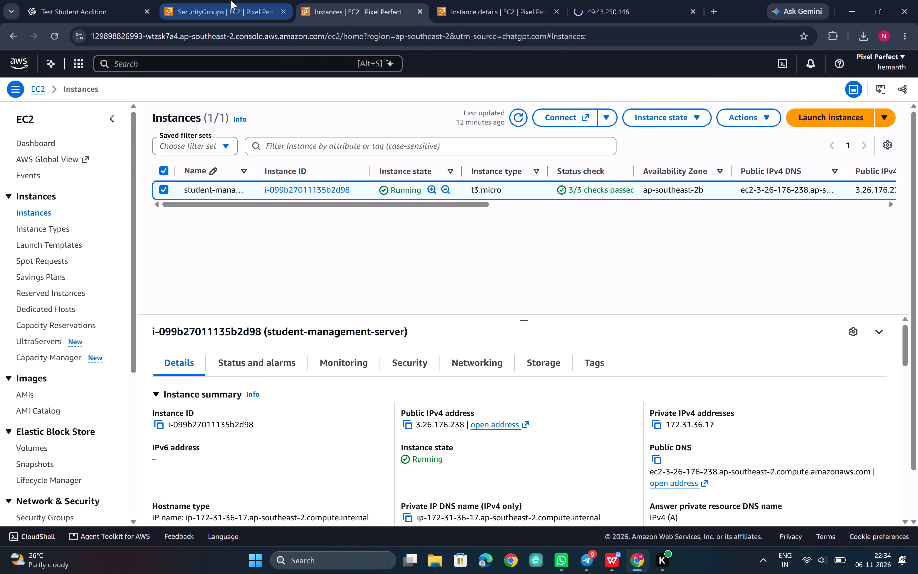
click(231, 0)
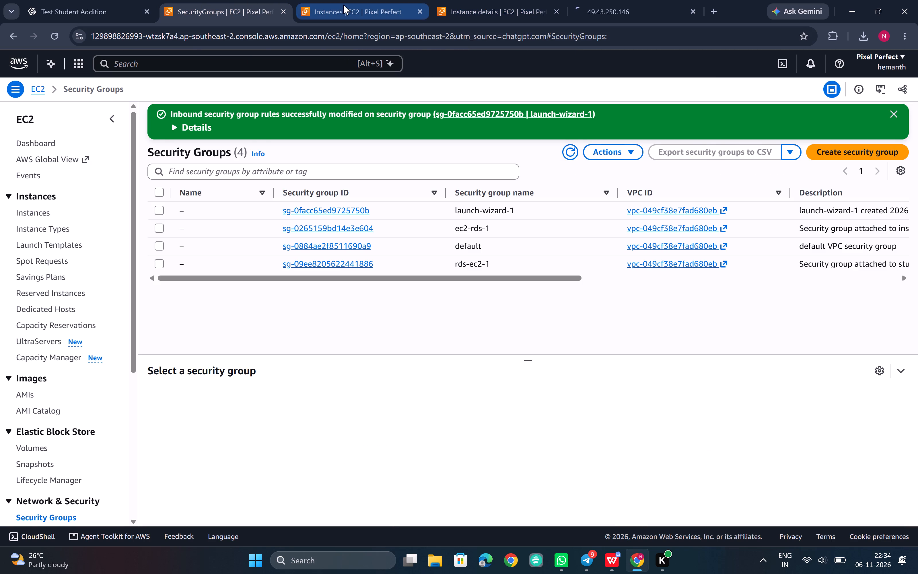
click(343, 5)
click(530, 0)
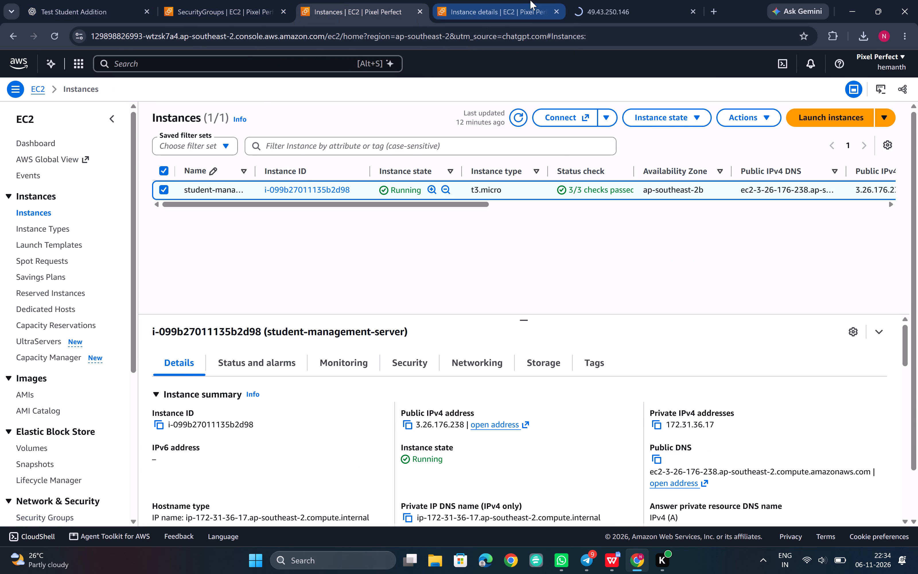
Close the Instance details page and reload the EC2 Instances page.
click(558, 12)
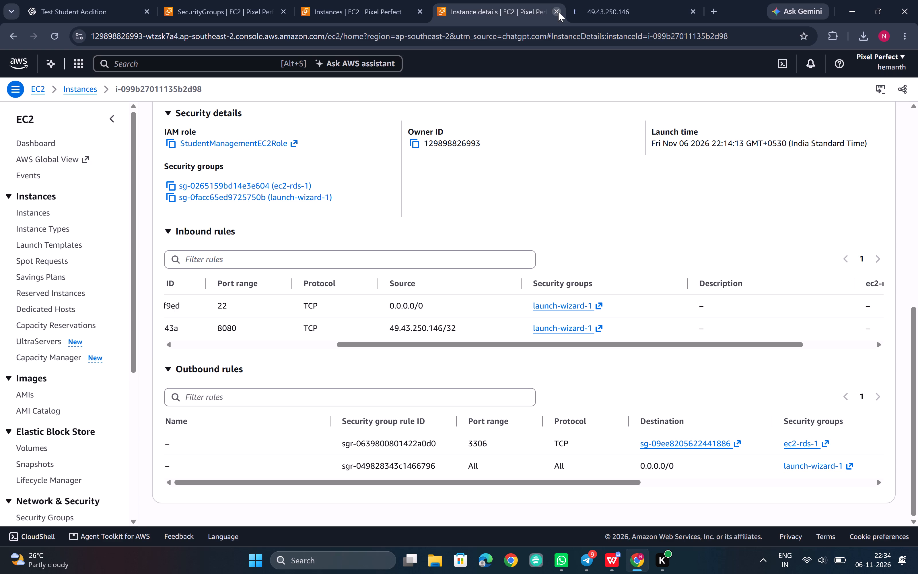
click(341, 0)
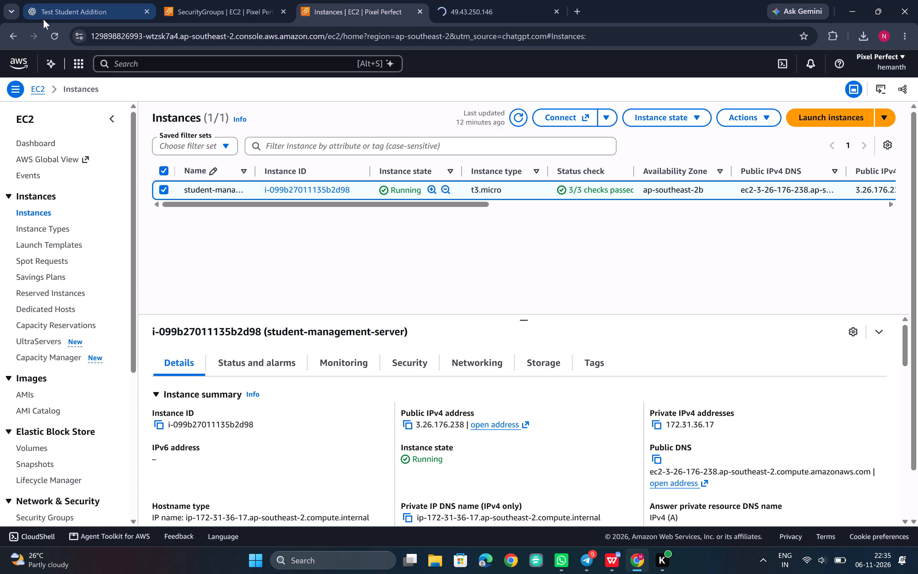
click(55, 38)
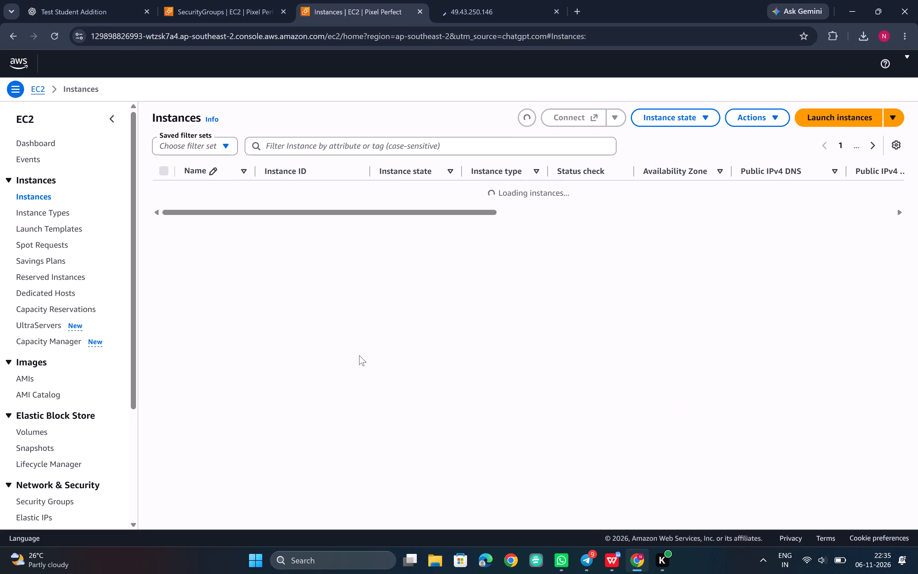
click(466, 15)
click(348, 0)
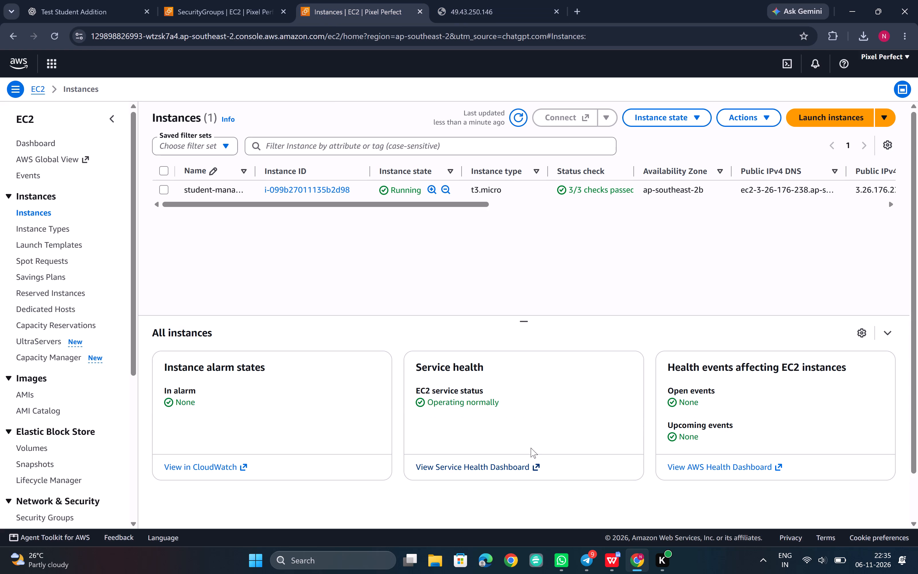
Select the student-management-server instance and copy its public IPv4 address from the instance summary.
click(171, 189)
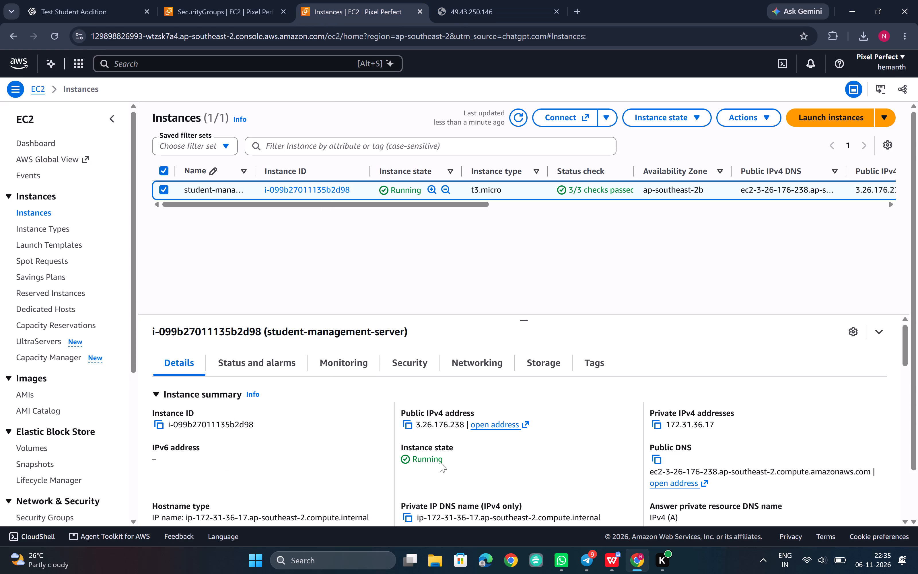
drag(469, 422, 416, 427)
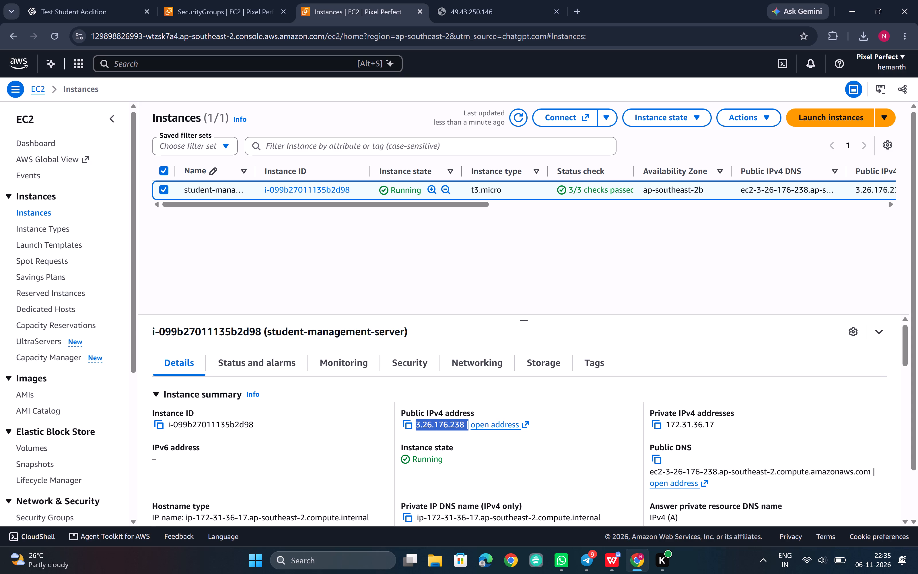
key(ctrl+c)
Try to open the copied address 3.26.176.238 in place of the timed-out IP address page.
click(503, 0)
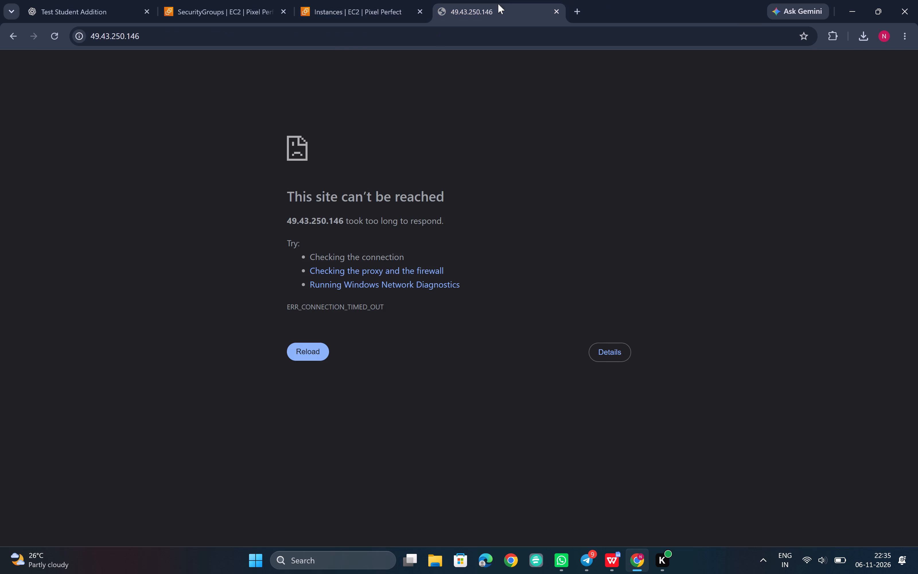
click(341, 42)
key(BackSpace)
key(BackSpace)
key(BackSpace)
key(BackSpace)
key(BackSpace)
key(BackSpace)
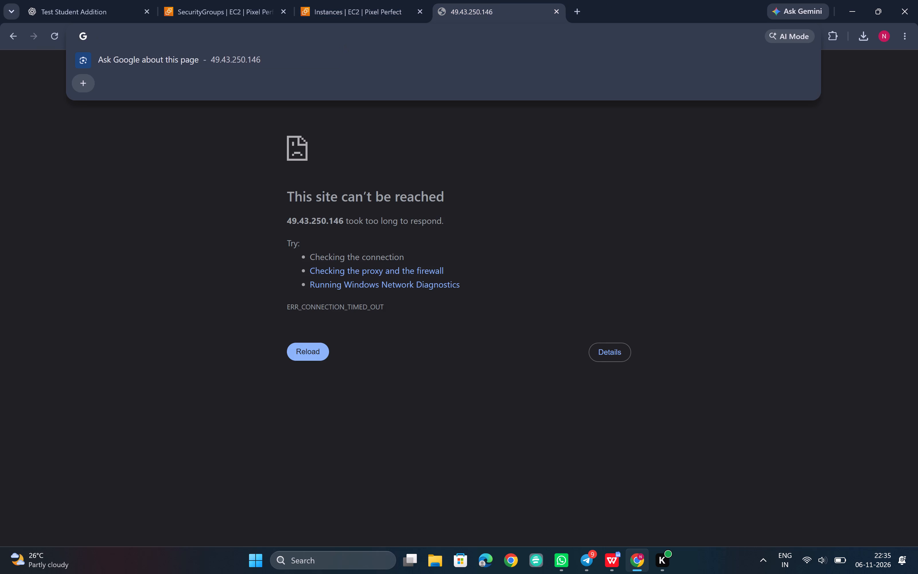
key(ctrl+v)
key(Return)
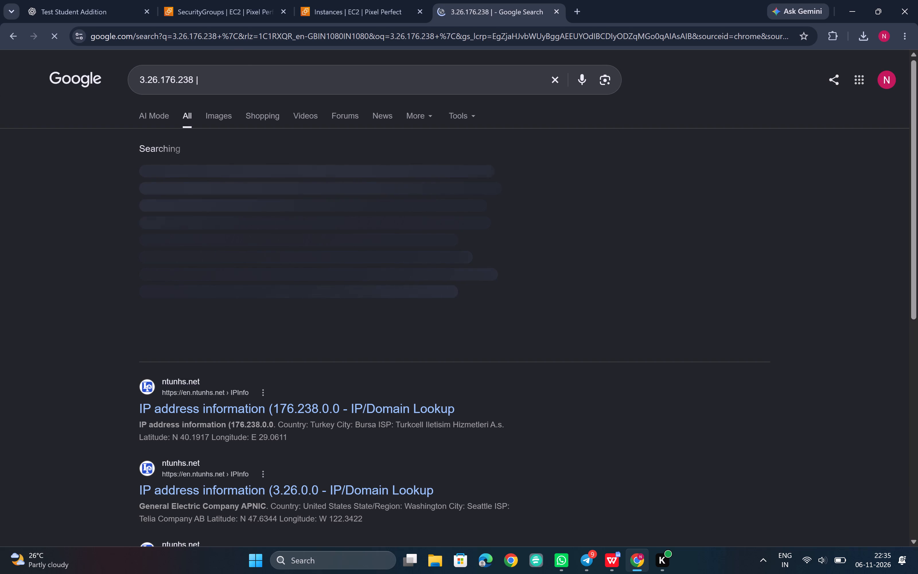
click(210, 40)
key(BackSpace)
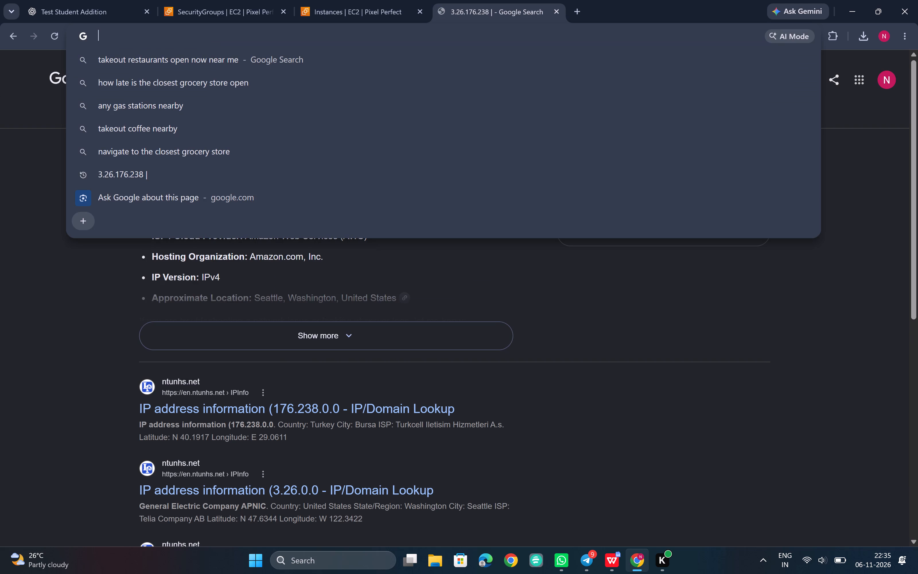
key(h)
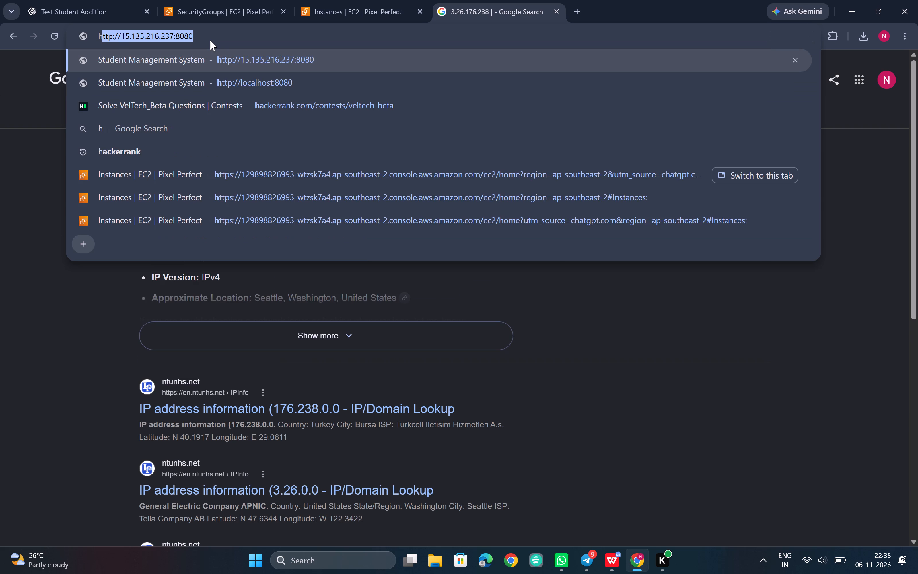
key(Right)
key(Left)
key(Left)
key(Left)
key(Left)
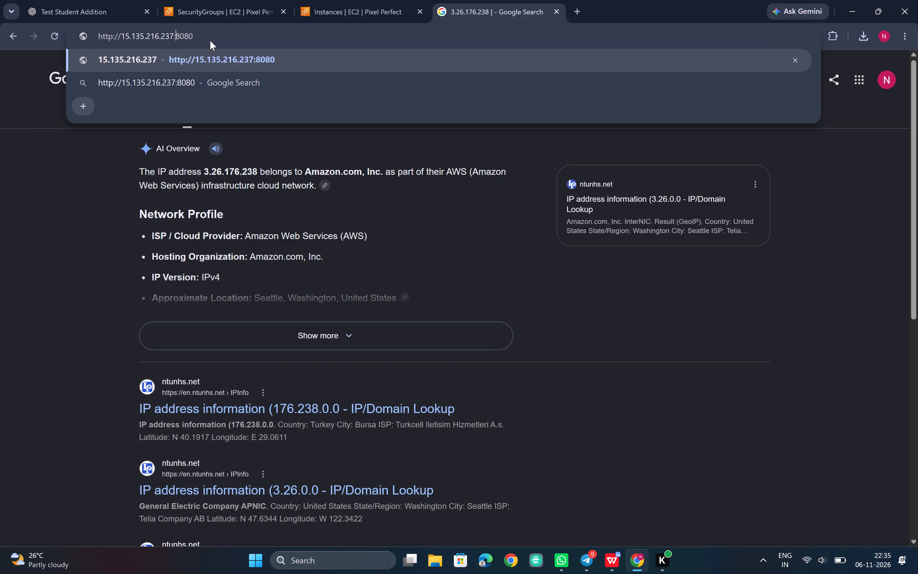
key(Left)
key(BackSpace)
key(BackSpace)
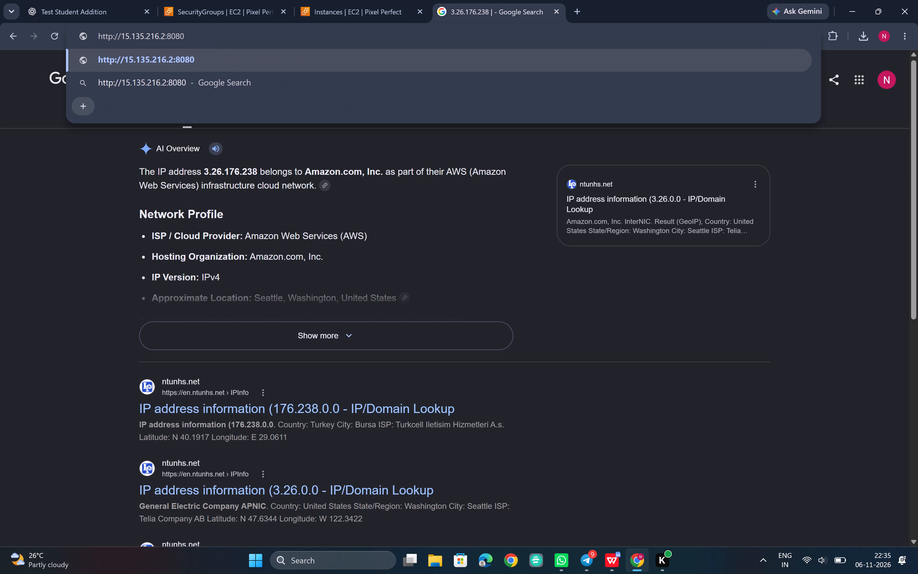
key(BackSpace)
key(BackSpace)
key(BackSpace)
key(BackSpace)
key(BackSpace)
key(BackSpace)
key(BackSpace)
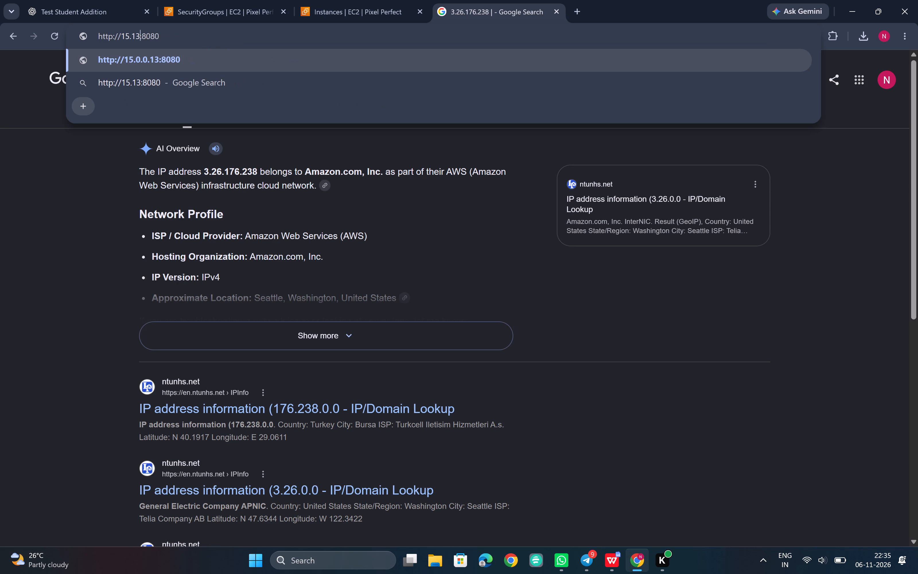
key(BackSpace)
key(BackSpace)
key(BackSpace)
key(BackSpace)
key(BackSpace)
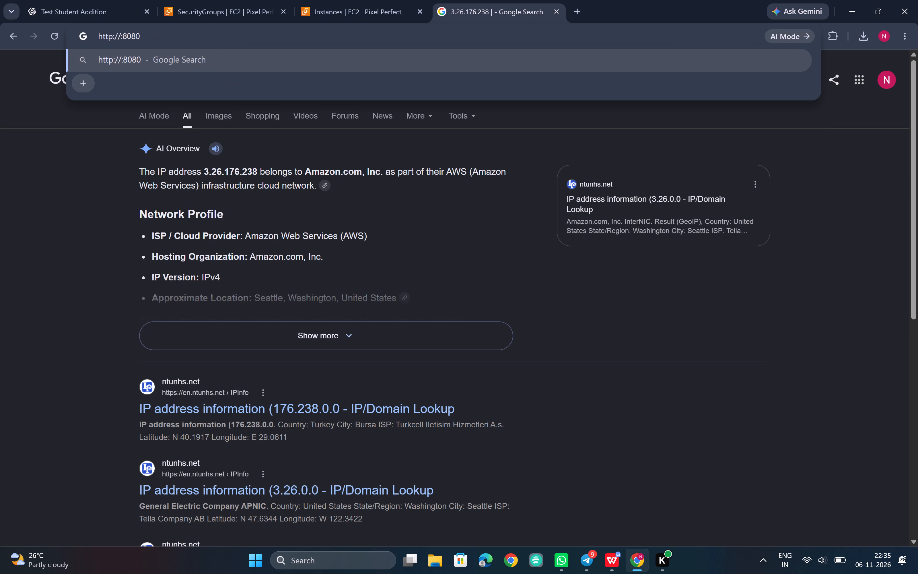
key(ctrl+v)
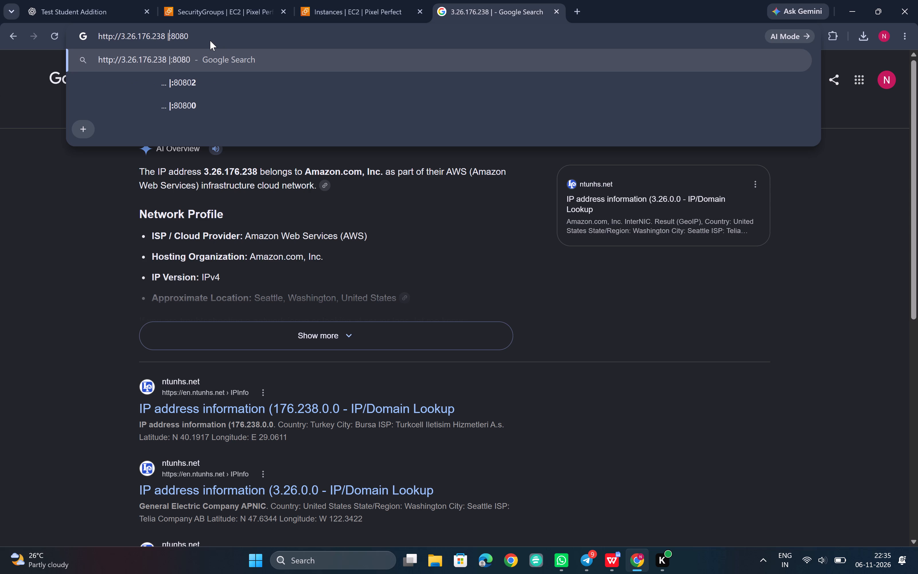
key(BackSpace)
key(BackSpace)
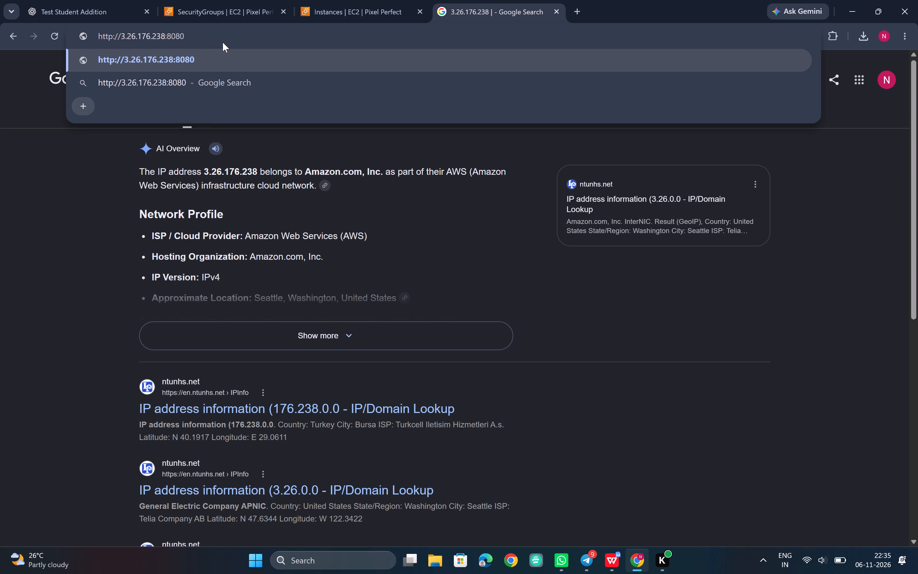
key(Return)
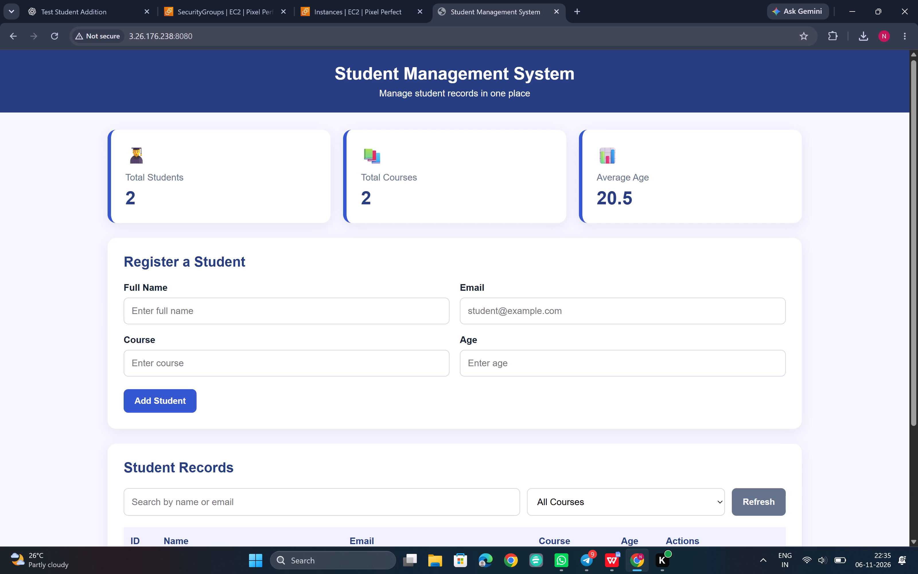
Copy the deployed Student Management System's web address and switch to the Student_Management_System report in WPS Office.
click(217, 38)
key(ctrl+c)
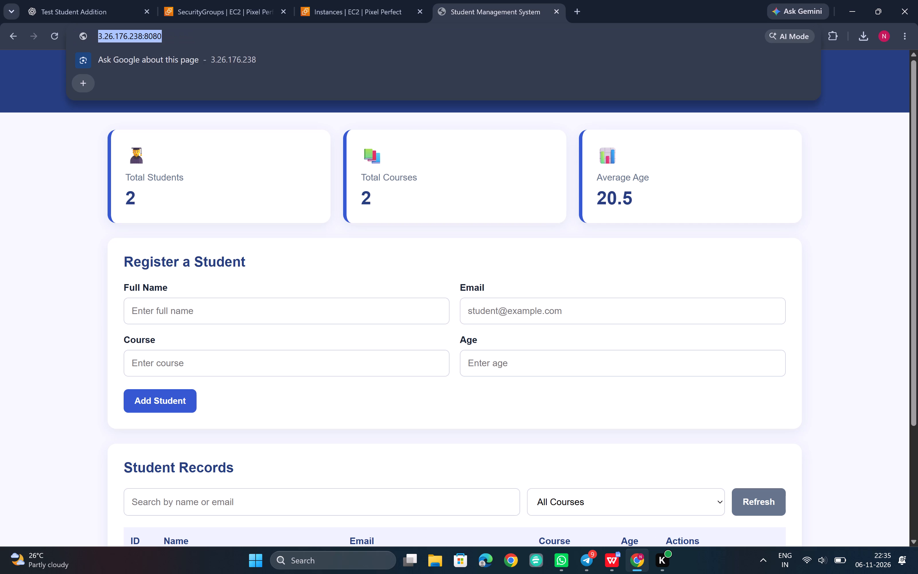
click(374, 5)
click(213, 0)
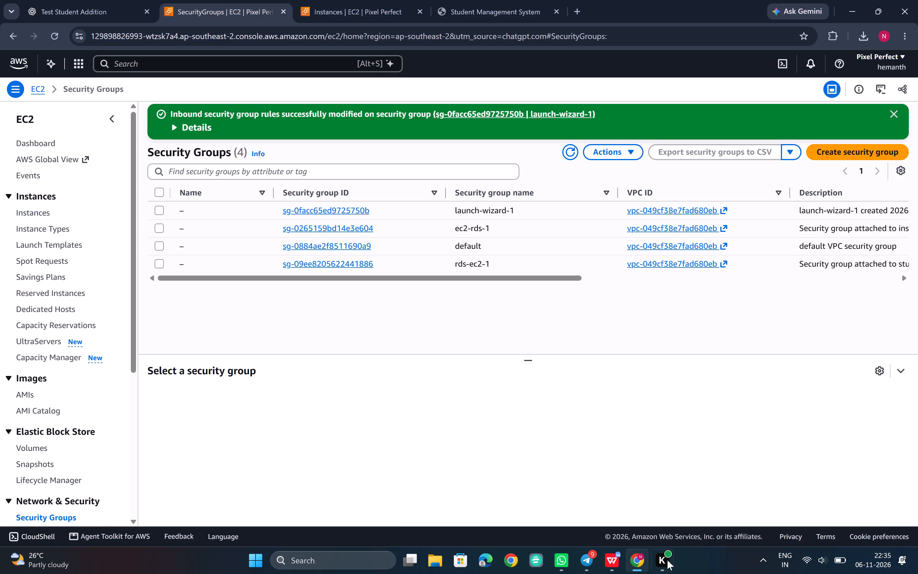
click(614, 564)
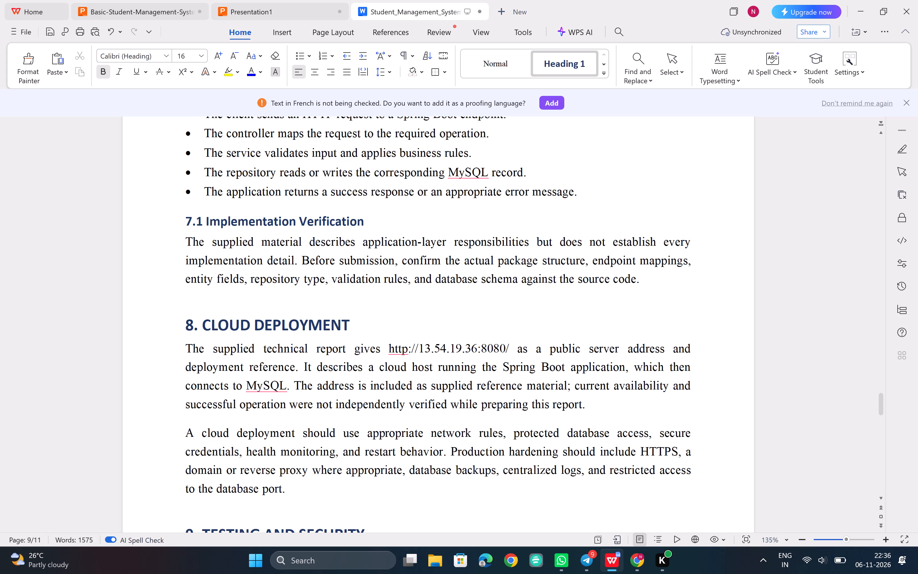
click(476, 348)
key(BackSpace)
key(BackSpace)
key(BackSpace)
key(BackSpace)
key(BackSpace)
key(BackSpace)
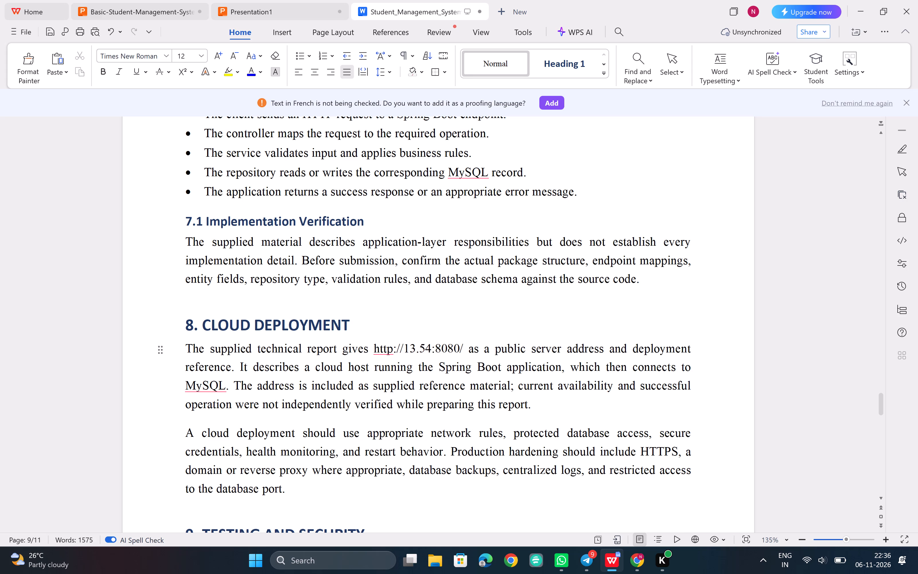
key(BackSpace)
key(BackSpace)
key(BackSpace)
key(BackSpace)
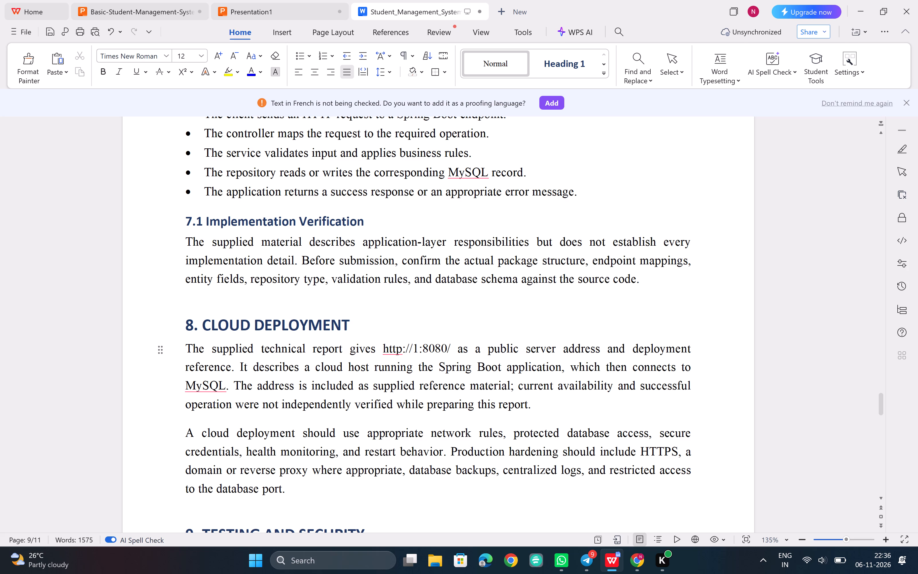
key(Right)
key(Right)
key(Right)
key(Right)
key(Right)
key(BackSpace)
key(BackSpace)
key(BackSpace)
key(BackSpace)
key(BackSpace)
key(BackSpace)
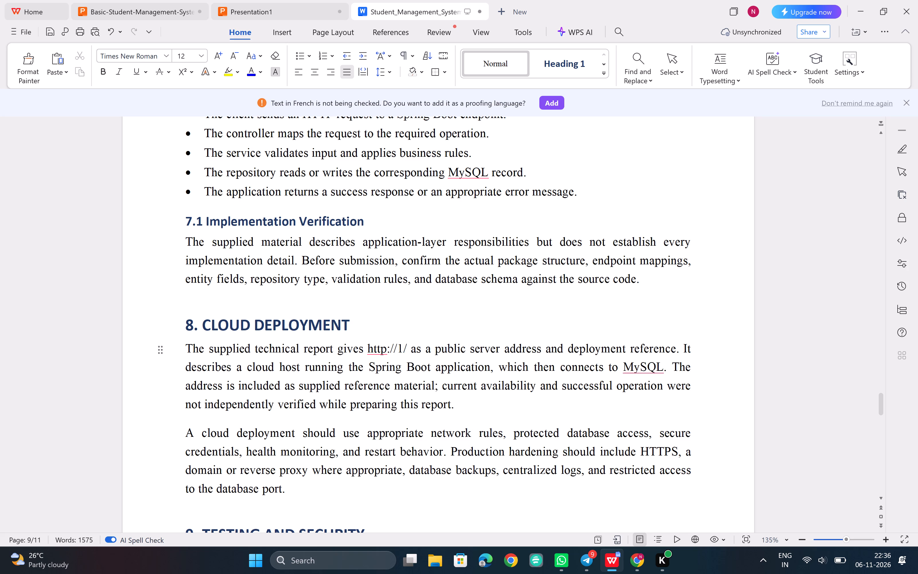
key(BackSpace)
key(BackSpace)
key(BackSpace)
key(BackSpace)
key(BackSpace)
key(BackSpace)
key(BackSpace)
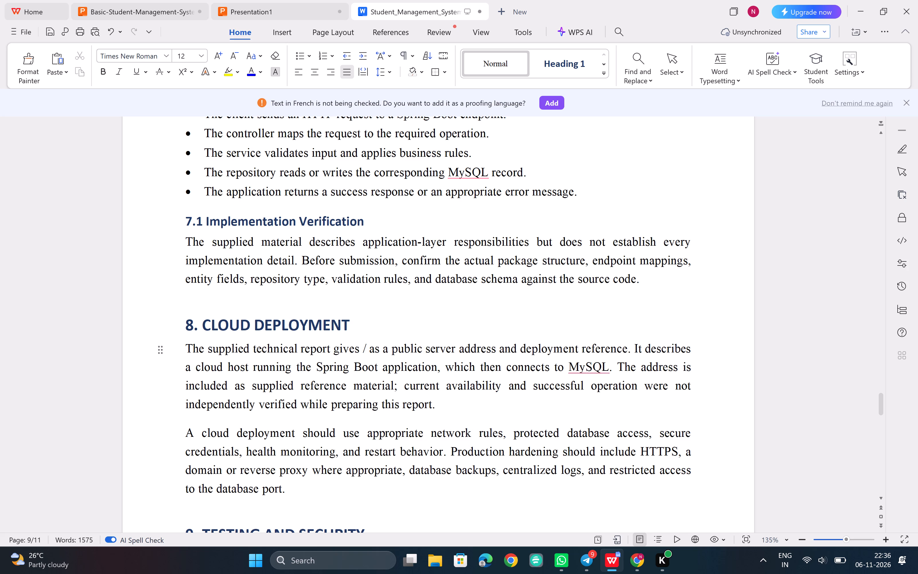
key(ctrl+v)
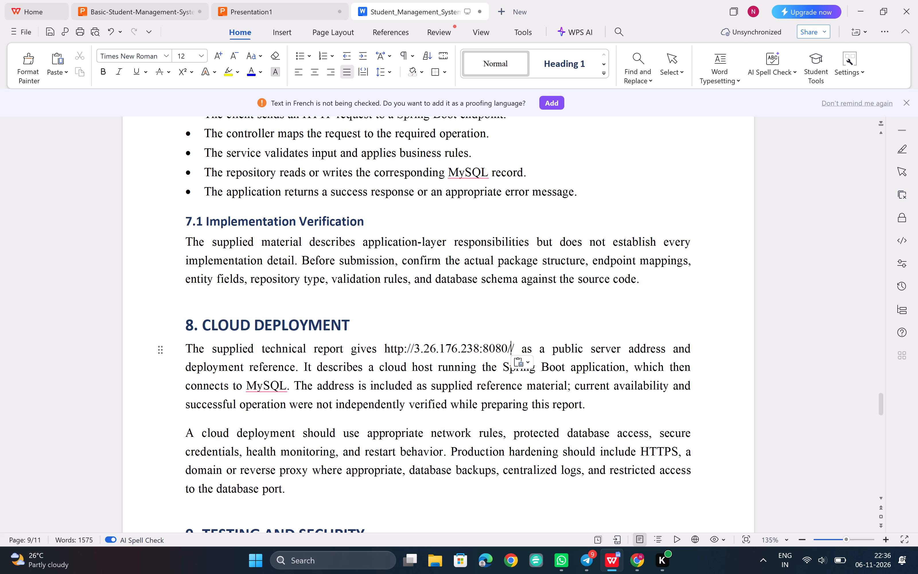
key(Right)
key(BackSpace)
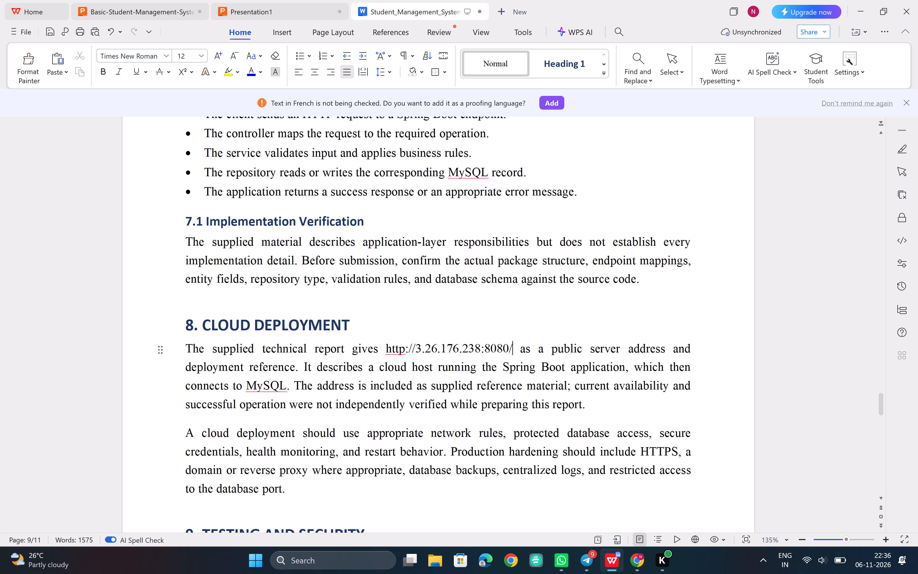
click(467, 328)
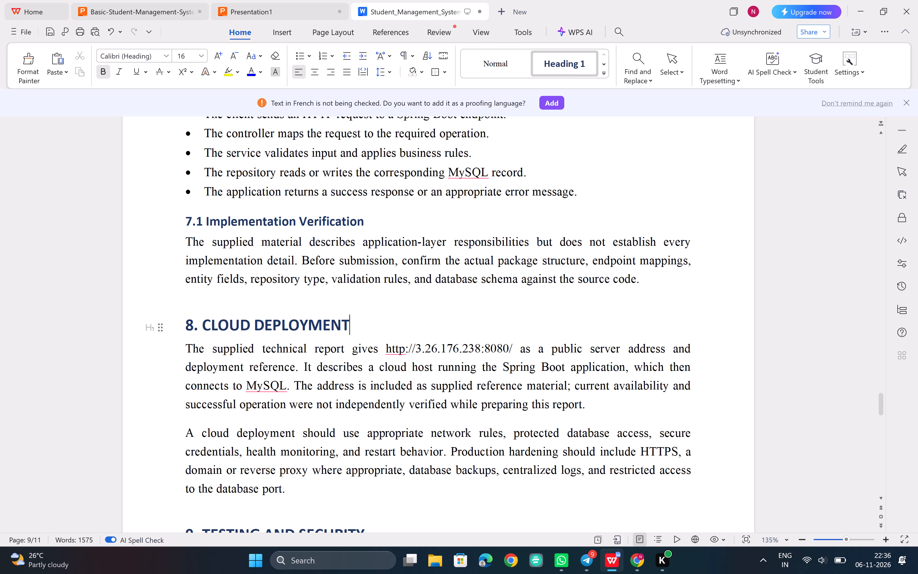
Look through the report's remaining sections, from Testing and Security to Conclusion, Future Enhancement and References.
scroll(467, 328, down, 1)
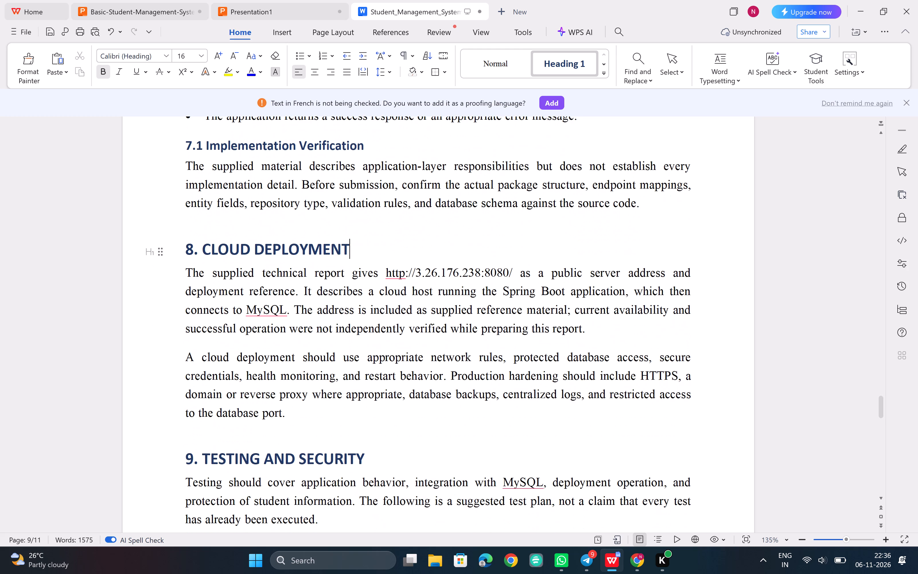
scroll(467, 328, down, 6)
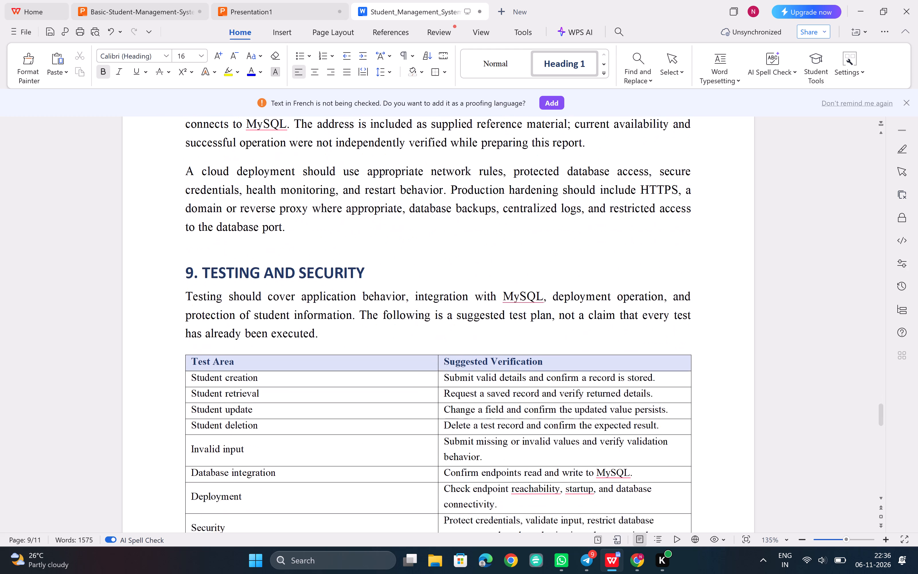
scroll(467, 328, down, 6)
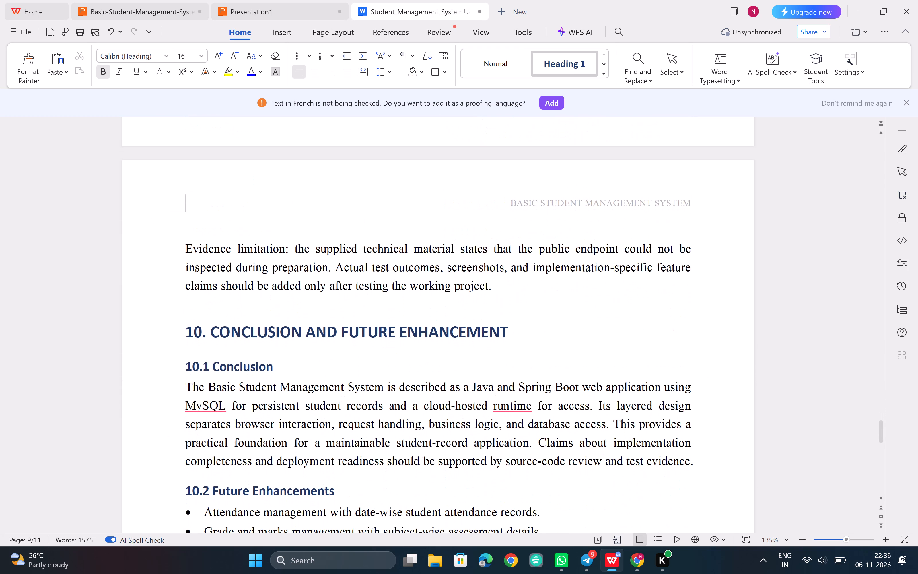
scroll(467, 328, down, 5)
scroll(467, 328, up, 2)
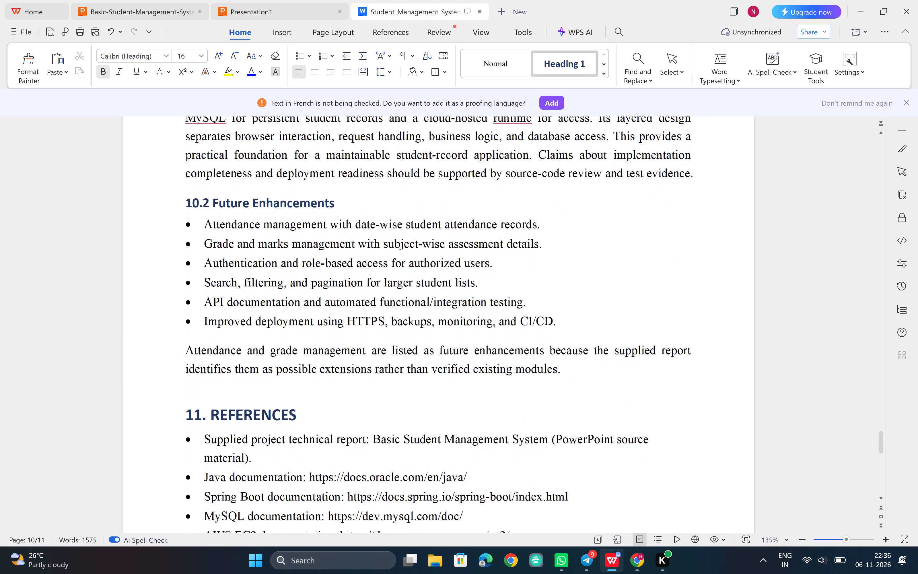
scroll(467, 328, up, 7)
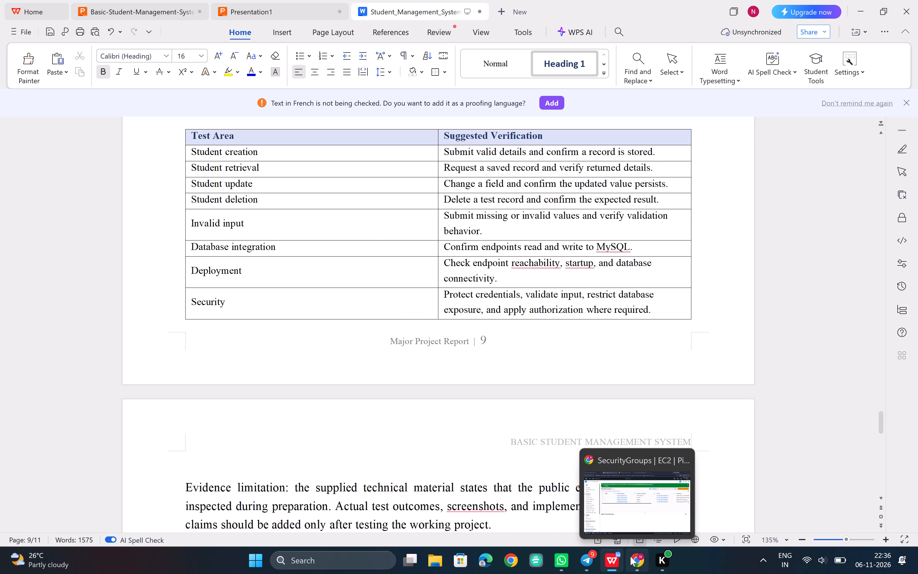
Switch to Chrome and return to the Student Management System page.
click(636, 563)
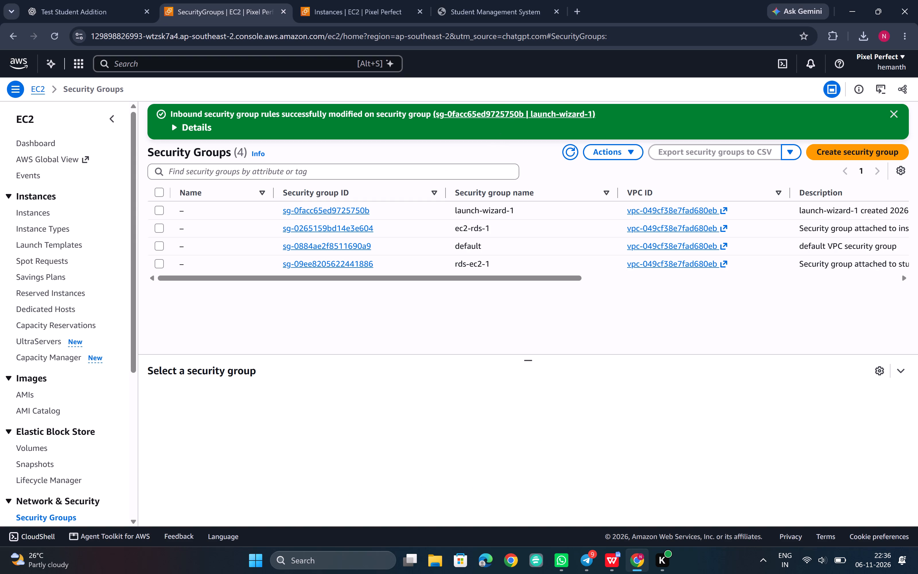
click(506, 0)
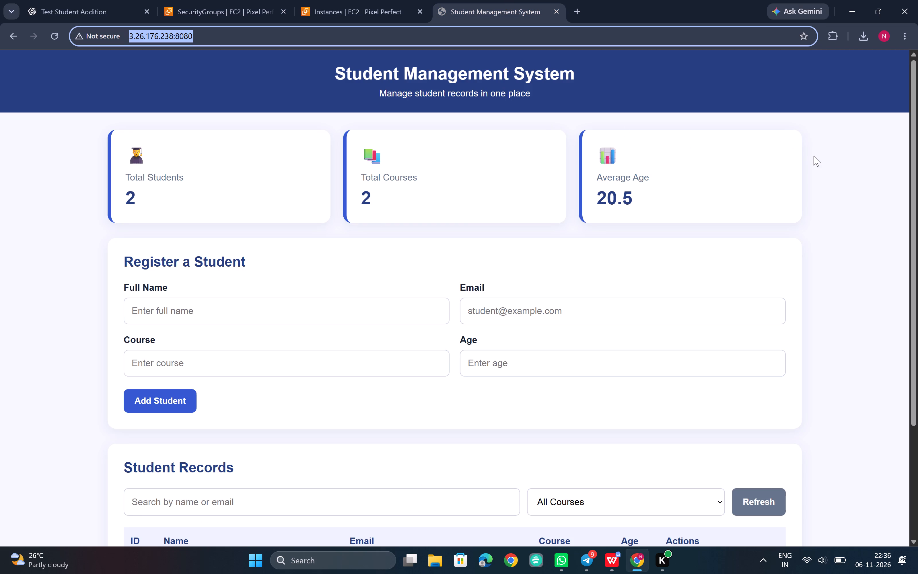
click(814, 156)
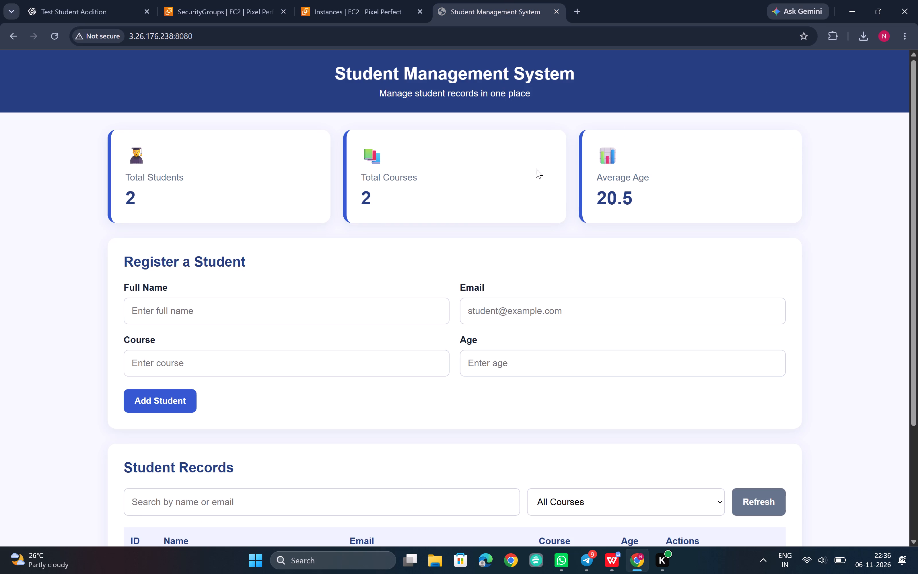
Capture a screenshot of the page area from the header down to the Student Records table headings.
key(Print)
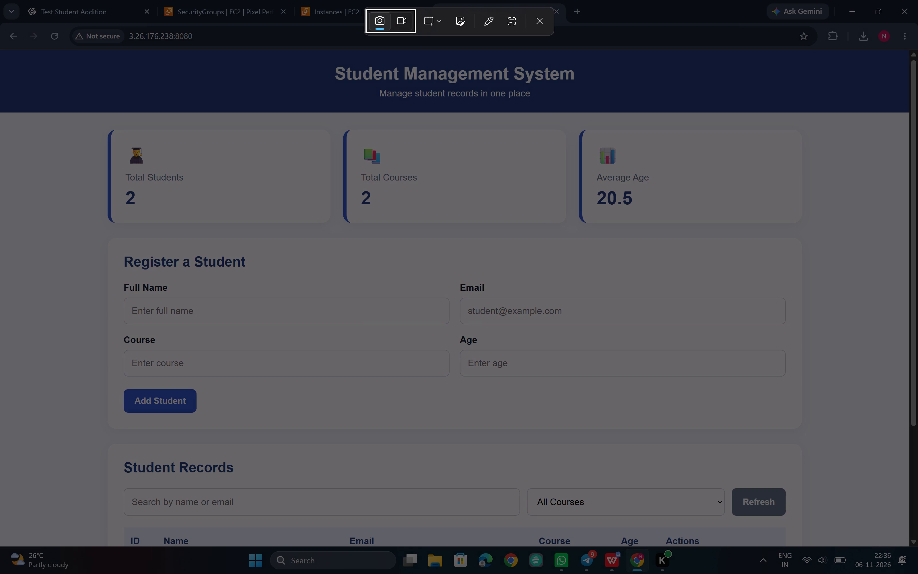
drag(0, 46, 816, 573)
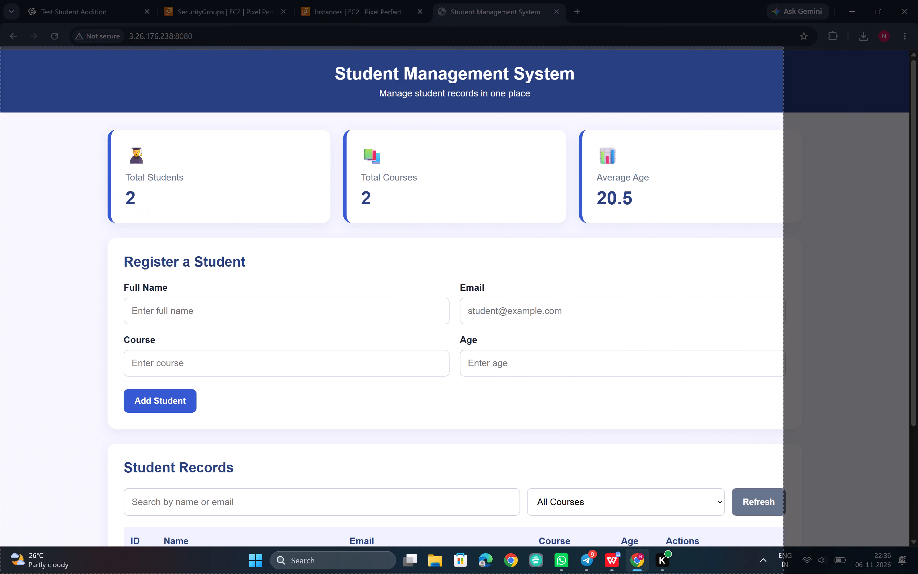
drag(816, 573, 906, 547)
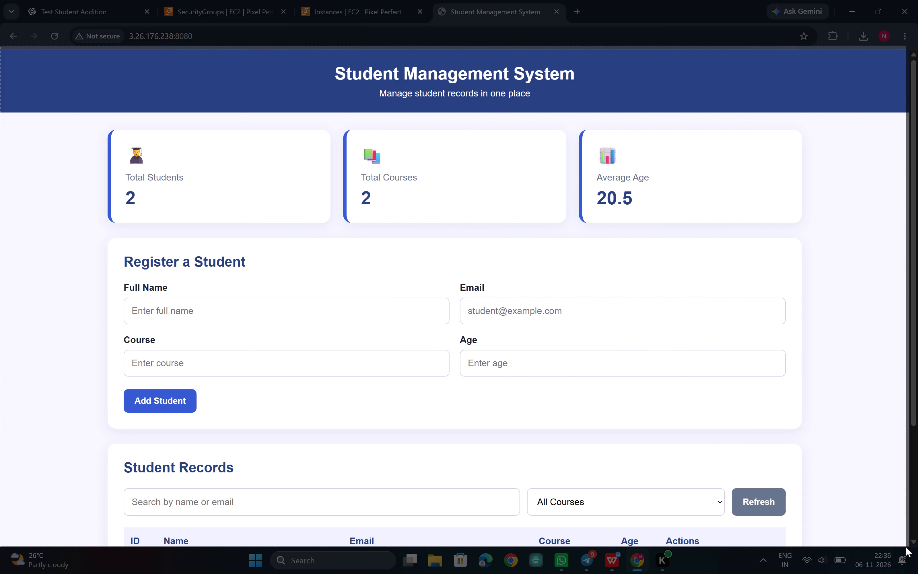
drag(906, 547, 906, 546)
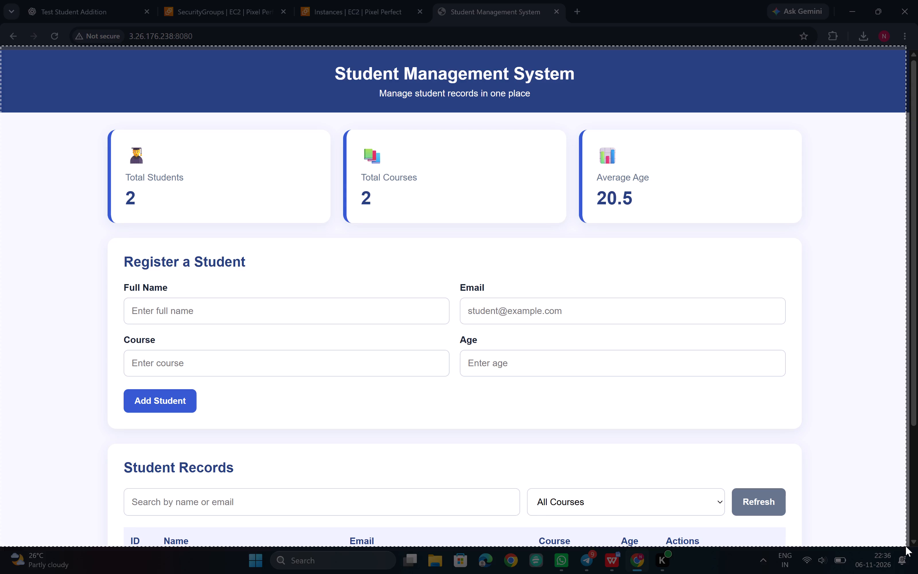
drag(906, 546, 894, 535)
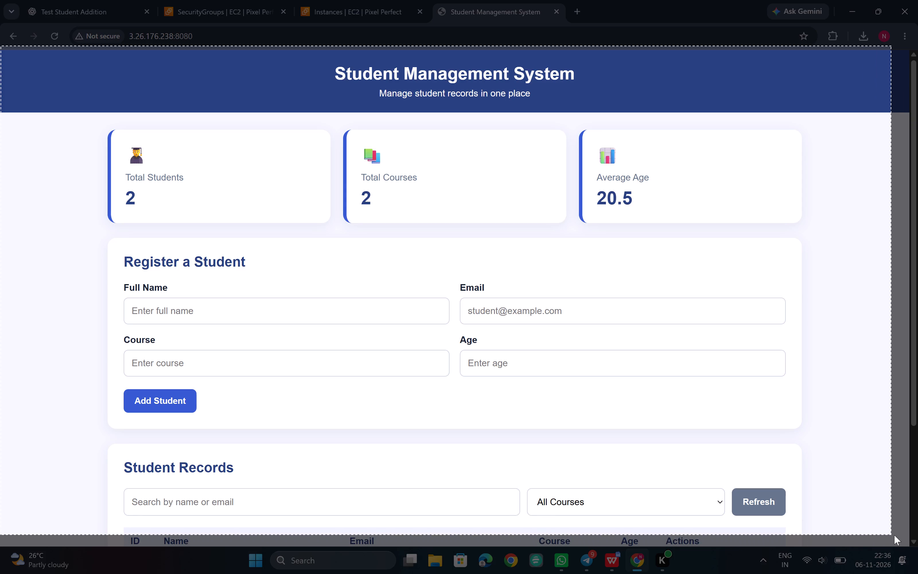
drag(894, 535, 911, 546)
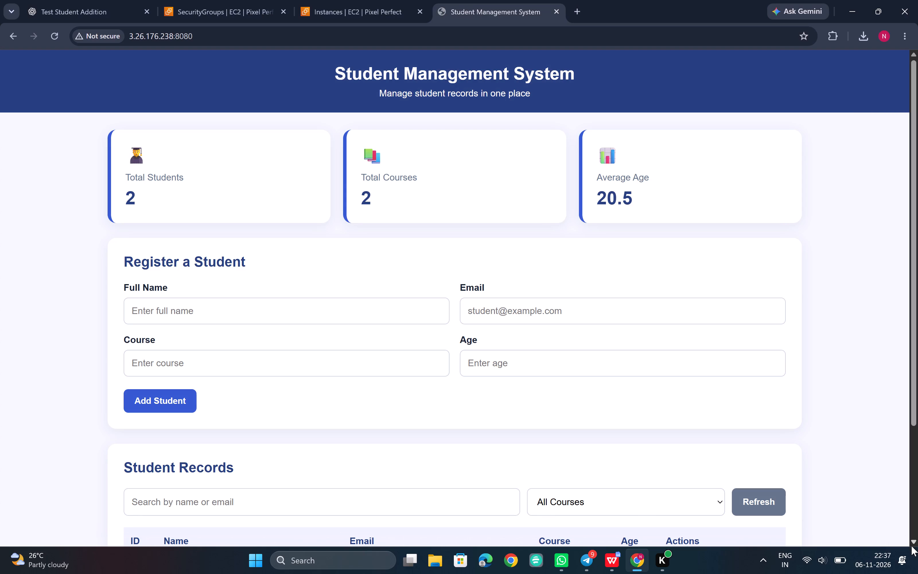
Capture a screenshot of the whole Student Management System page, from the header through the last row of the Student Records table.
key(ctrl+minus)
key(ctrl+minus)
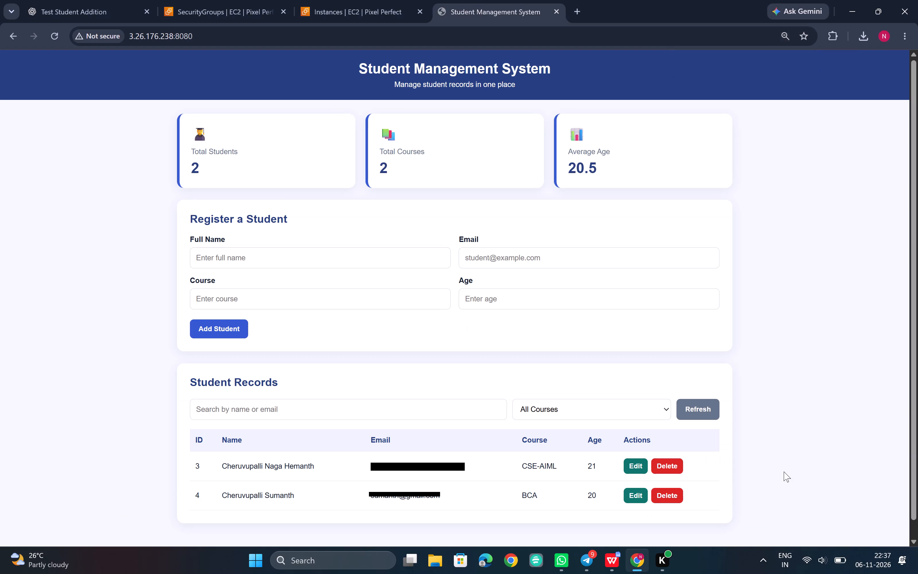
key(Print)
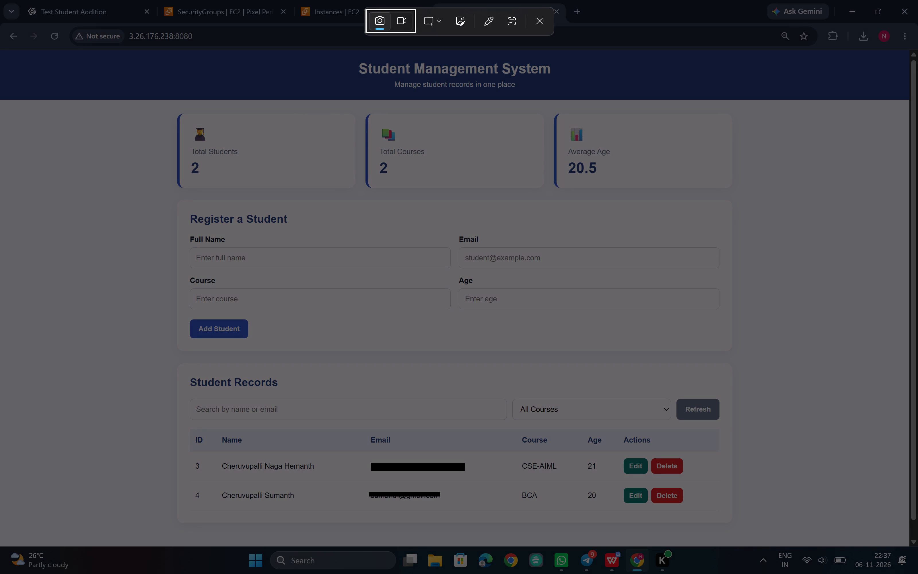
drag(0, 49, 804, 508)
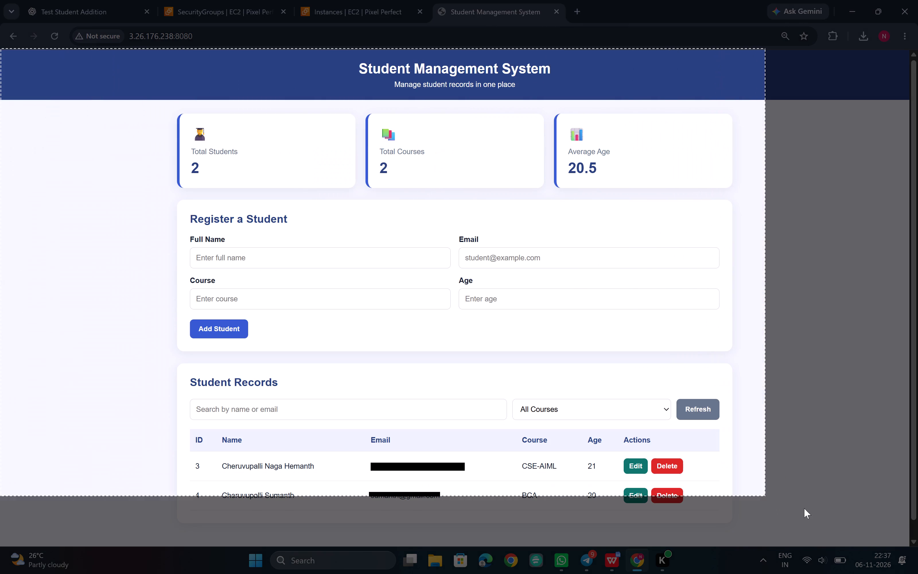
drag(804, 508, 896, 533)
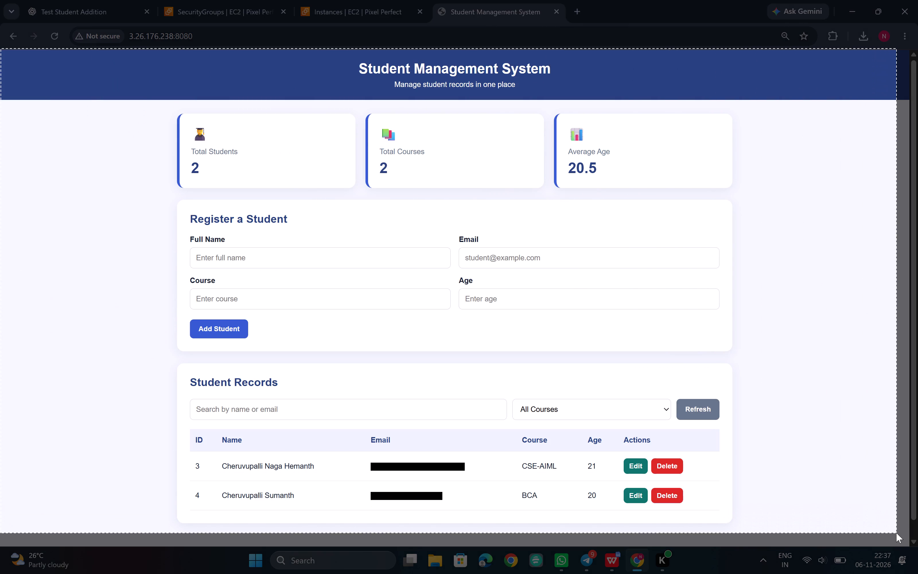
drag(896, 533, 917, 489)
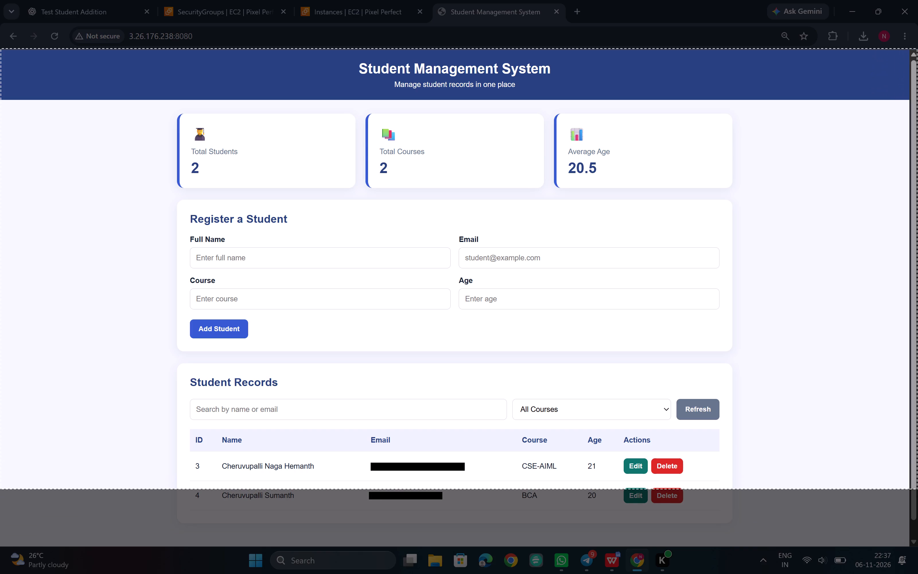
drag(917, 489, 917, 530)
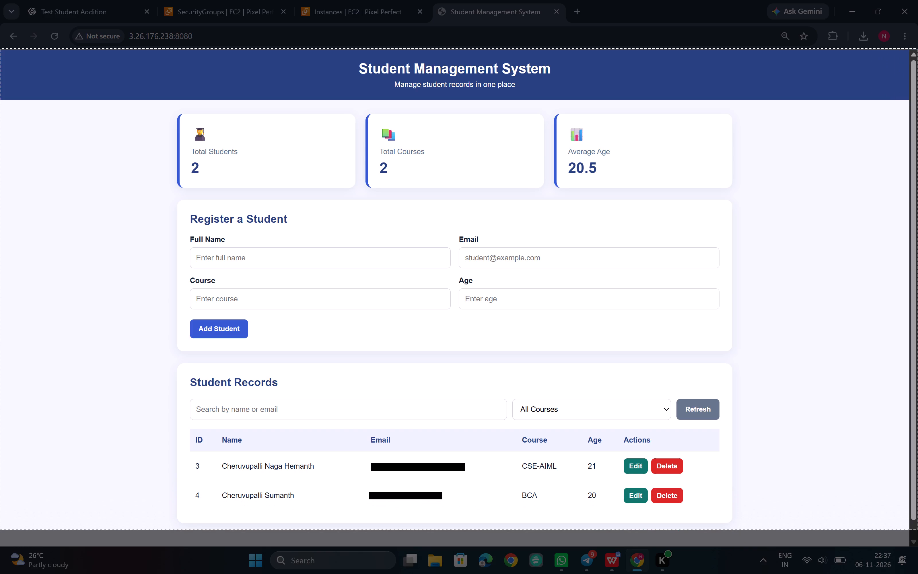
drag(917, 530, 909, 542)
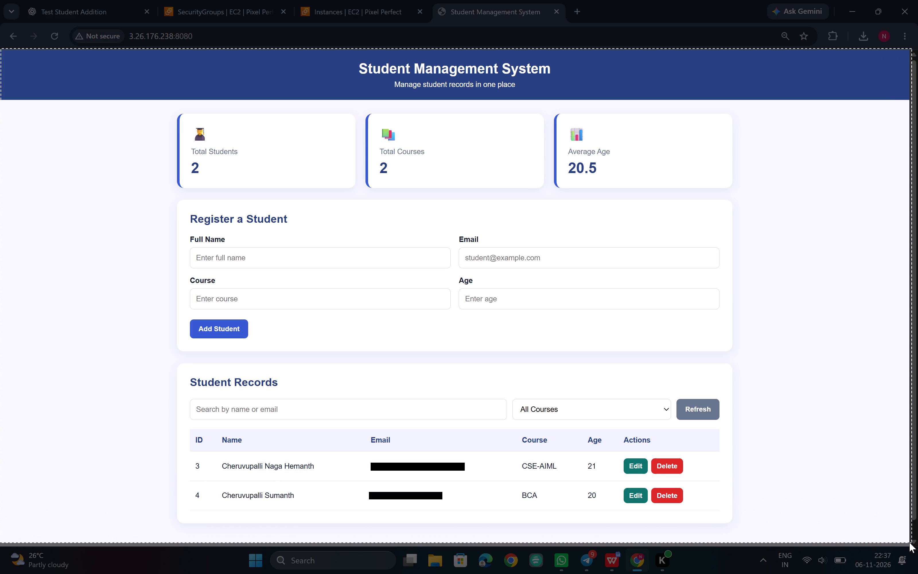
drag(909, 542, 906, 543)
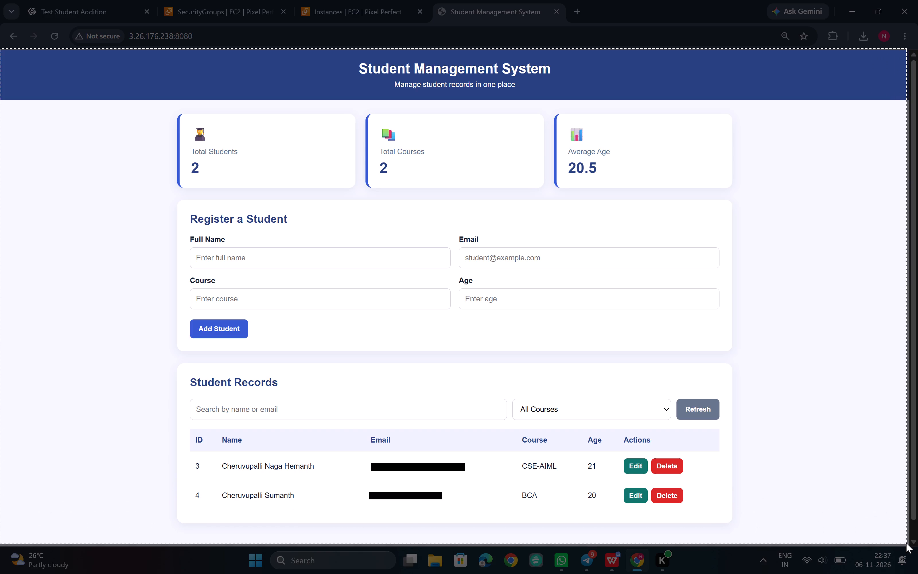
drag(906, 543, 905, 544)
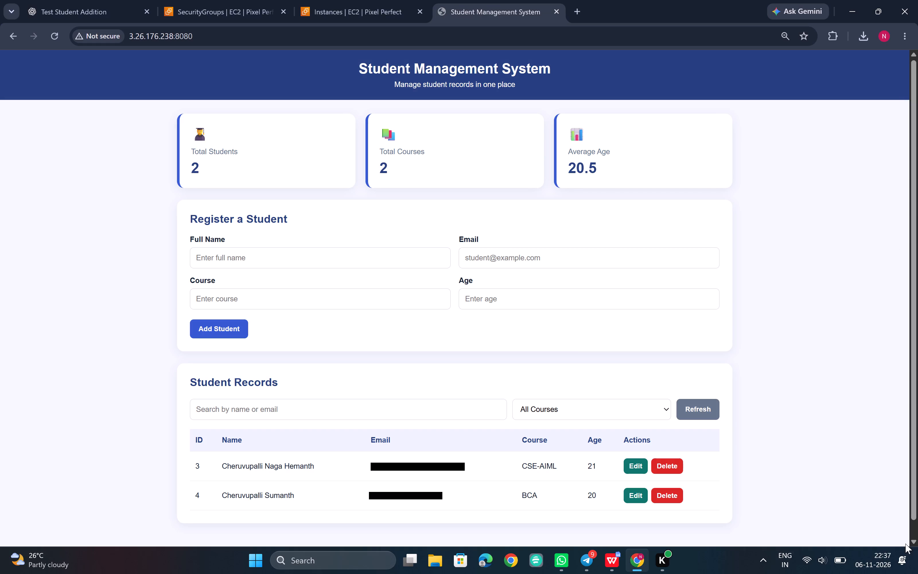